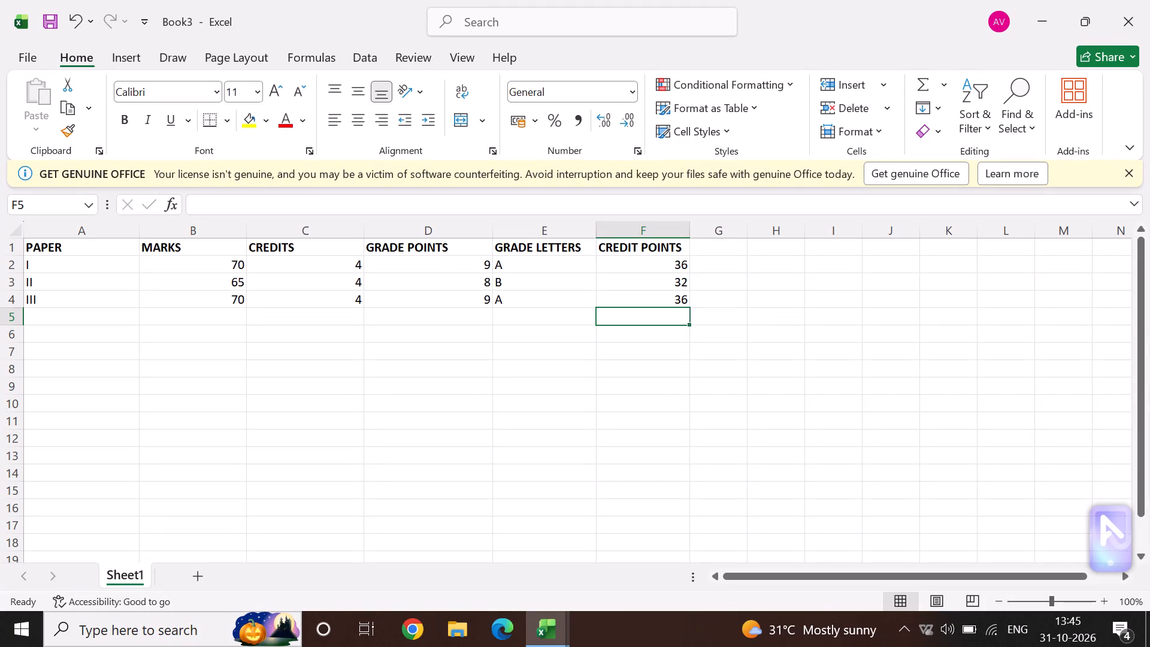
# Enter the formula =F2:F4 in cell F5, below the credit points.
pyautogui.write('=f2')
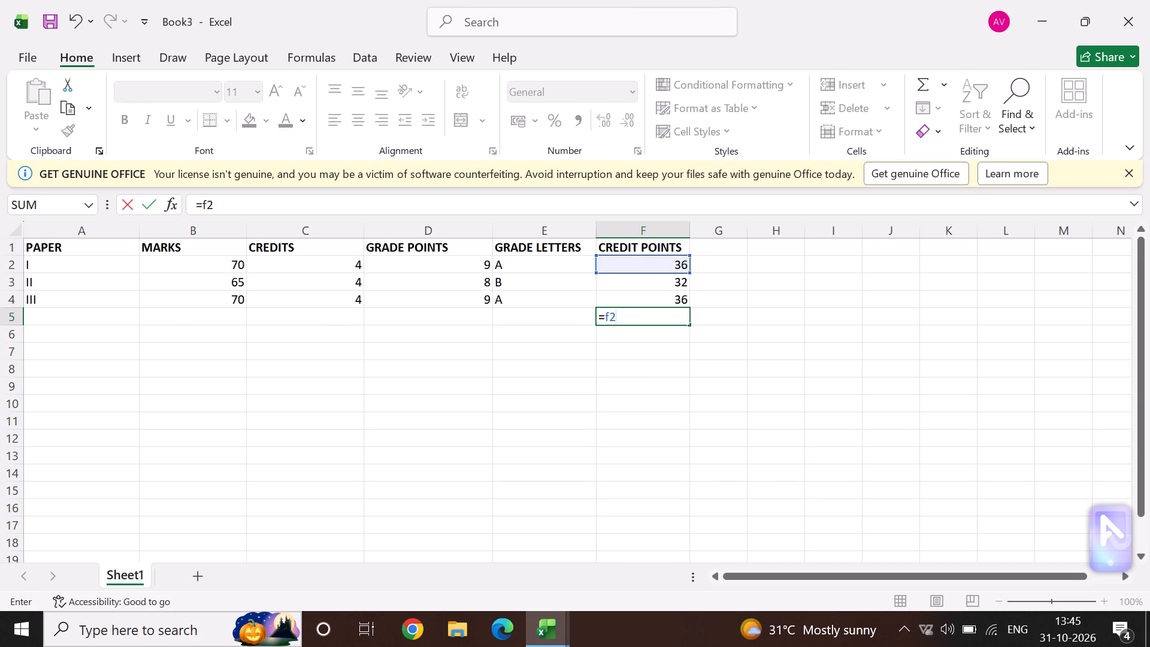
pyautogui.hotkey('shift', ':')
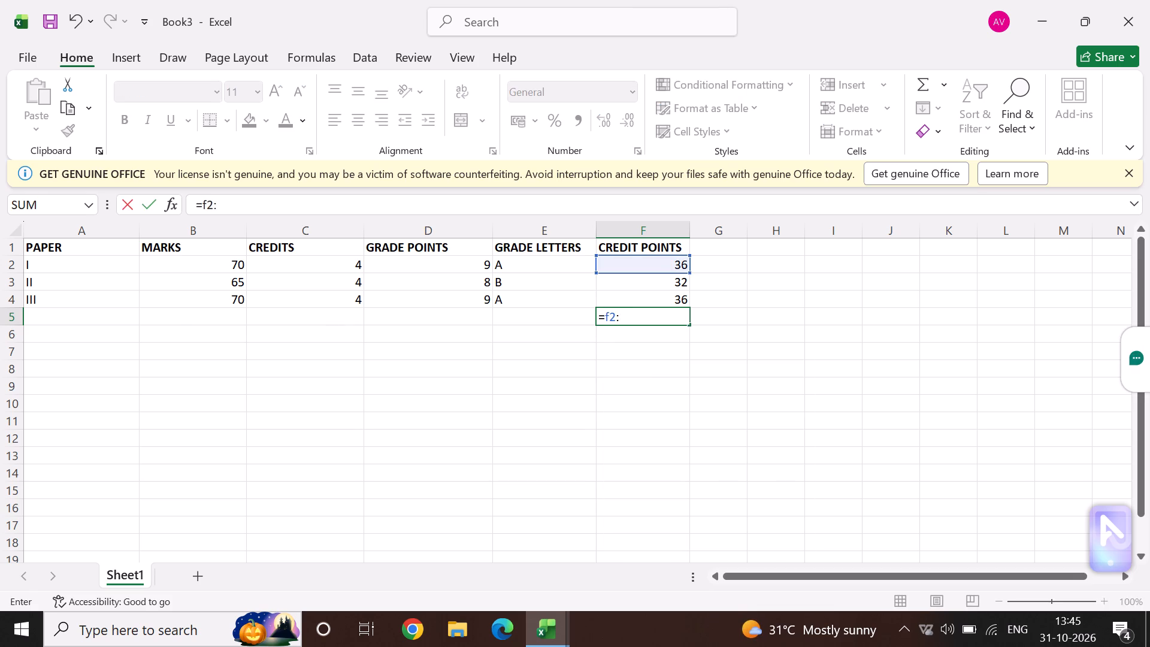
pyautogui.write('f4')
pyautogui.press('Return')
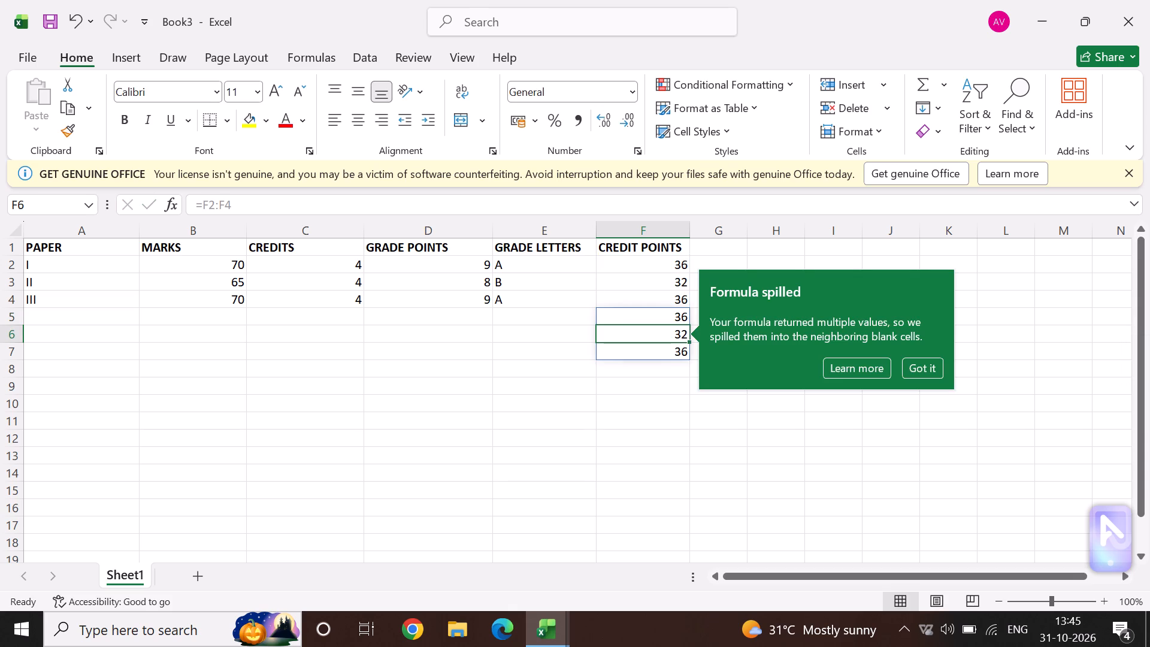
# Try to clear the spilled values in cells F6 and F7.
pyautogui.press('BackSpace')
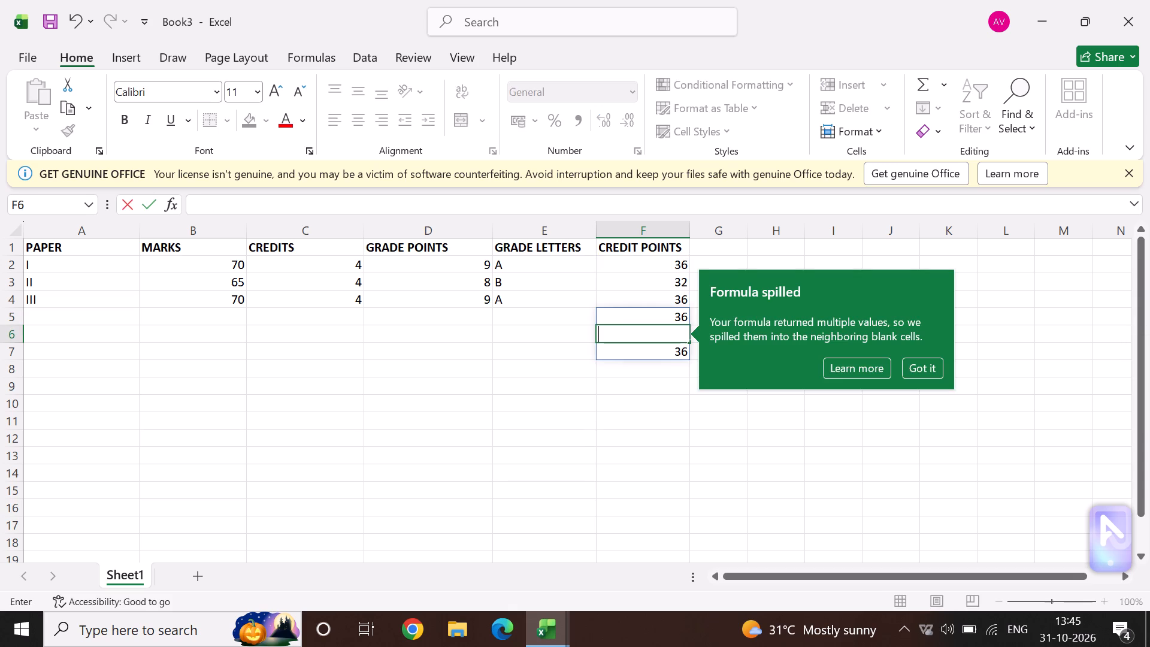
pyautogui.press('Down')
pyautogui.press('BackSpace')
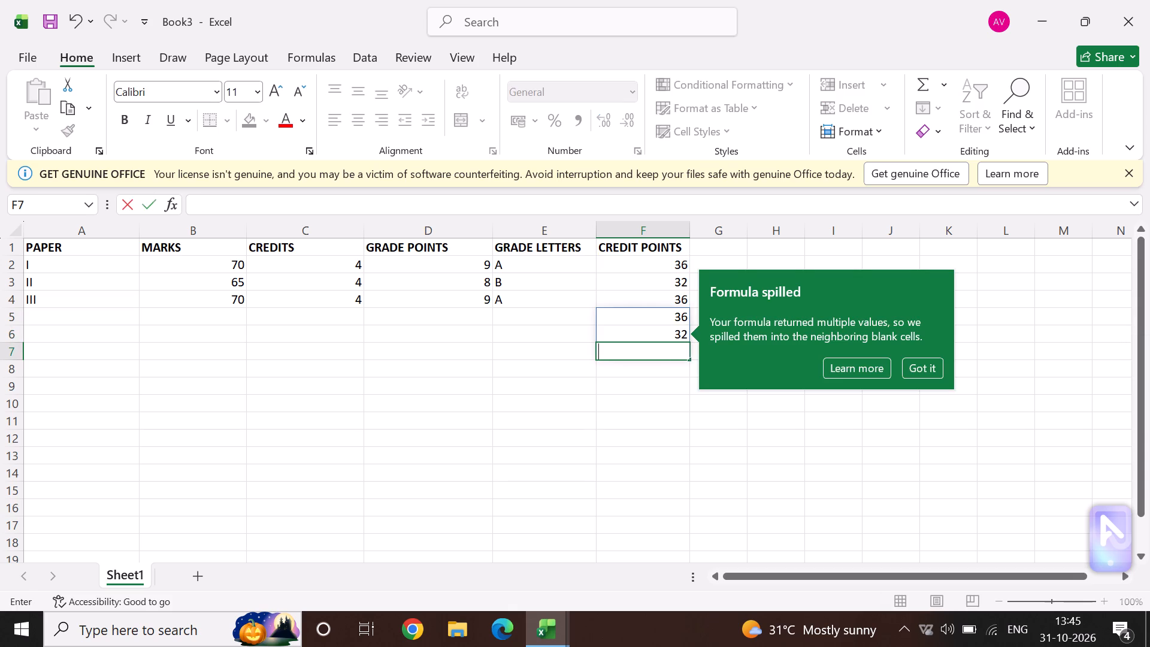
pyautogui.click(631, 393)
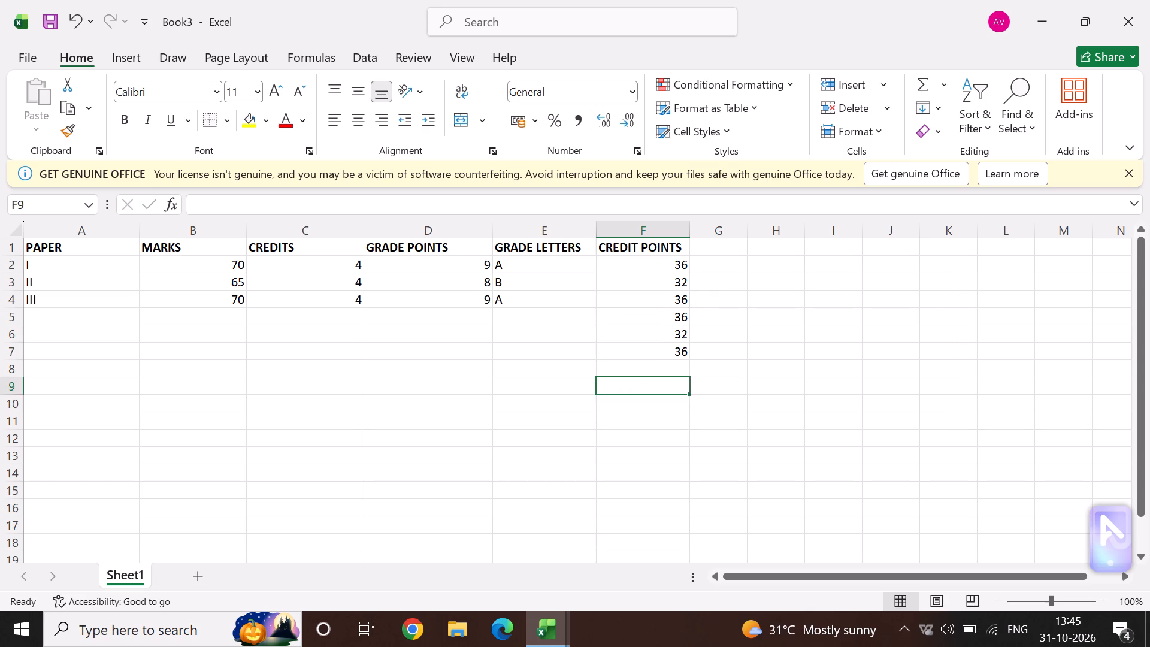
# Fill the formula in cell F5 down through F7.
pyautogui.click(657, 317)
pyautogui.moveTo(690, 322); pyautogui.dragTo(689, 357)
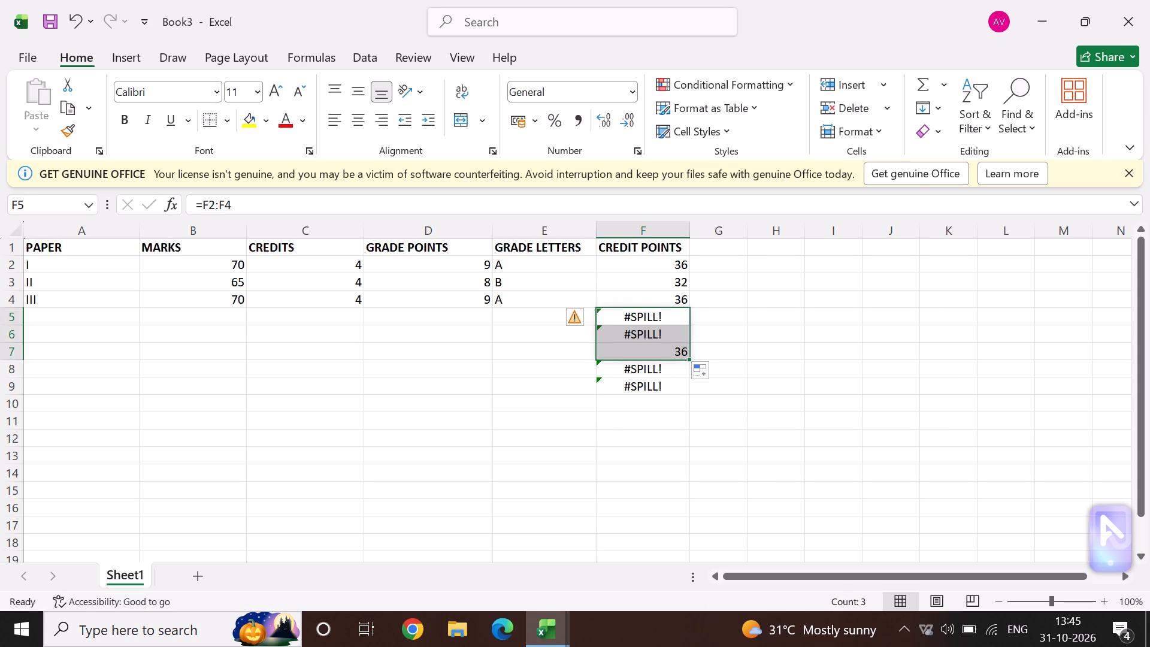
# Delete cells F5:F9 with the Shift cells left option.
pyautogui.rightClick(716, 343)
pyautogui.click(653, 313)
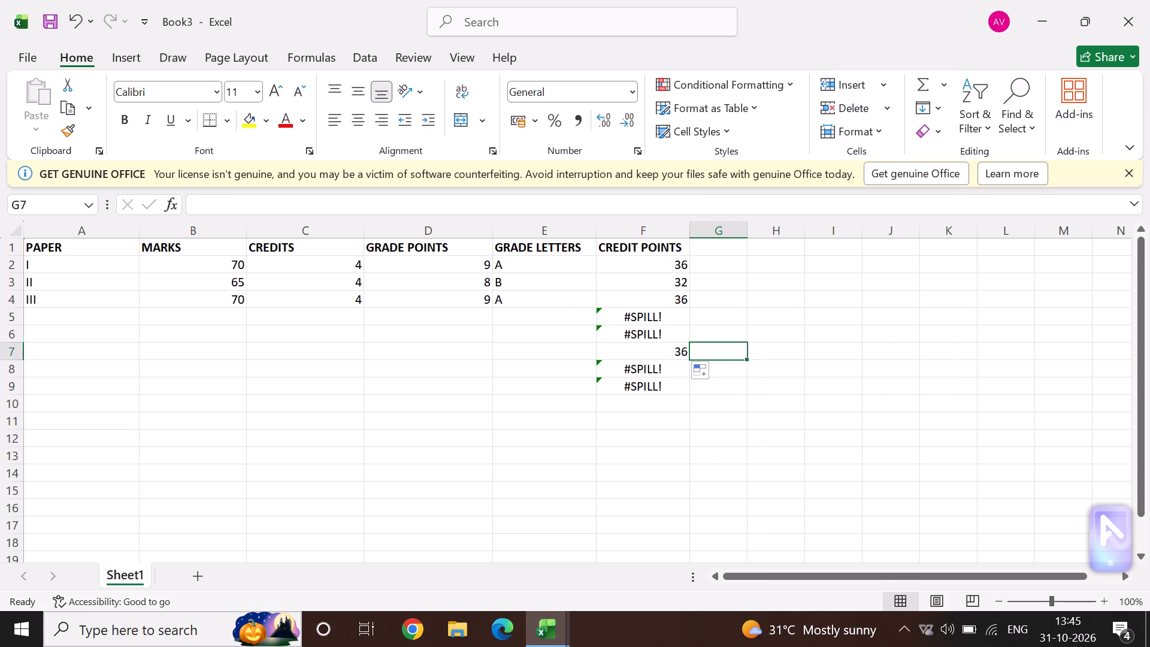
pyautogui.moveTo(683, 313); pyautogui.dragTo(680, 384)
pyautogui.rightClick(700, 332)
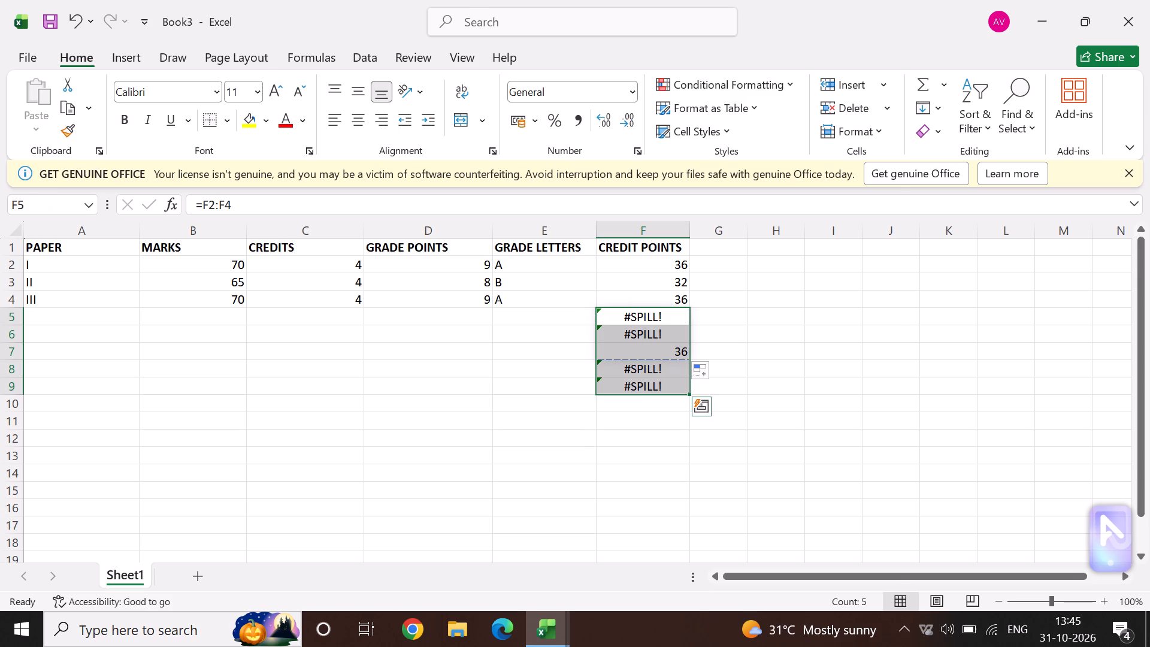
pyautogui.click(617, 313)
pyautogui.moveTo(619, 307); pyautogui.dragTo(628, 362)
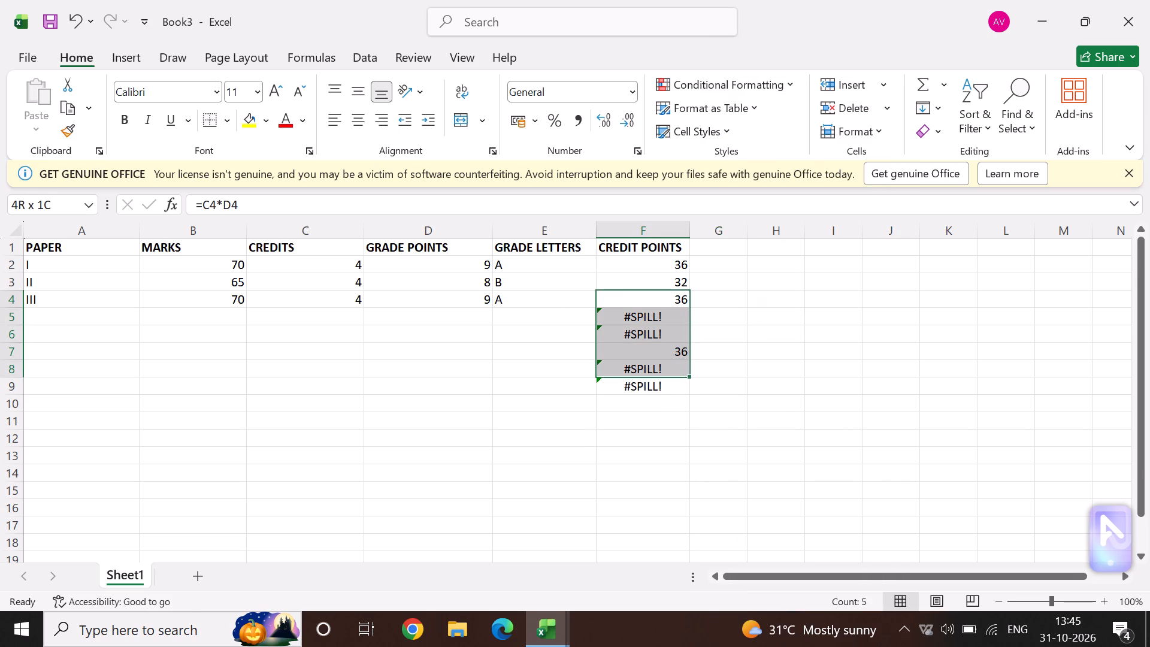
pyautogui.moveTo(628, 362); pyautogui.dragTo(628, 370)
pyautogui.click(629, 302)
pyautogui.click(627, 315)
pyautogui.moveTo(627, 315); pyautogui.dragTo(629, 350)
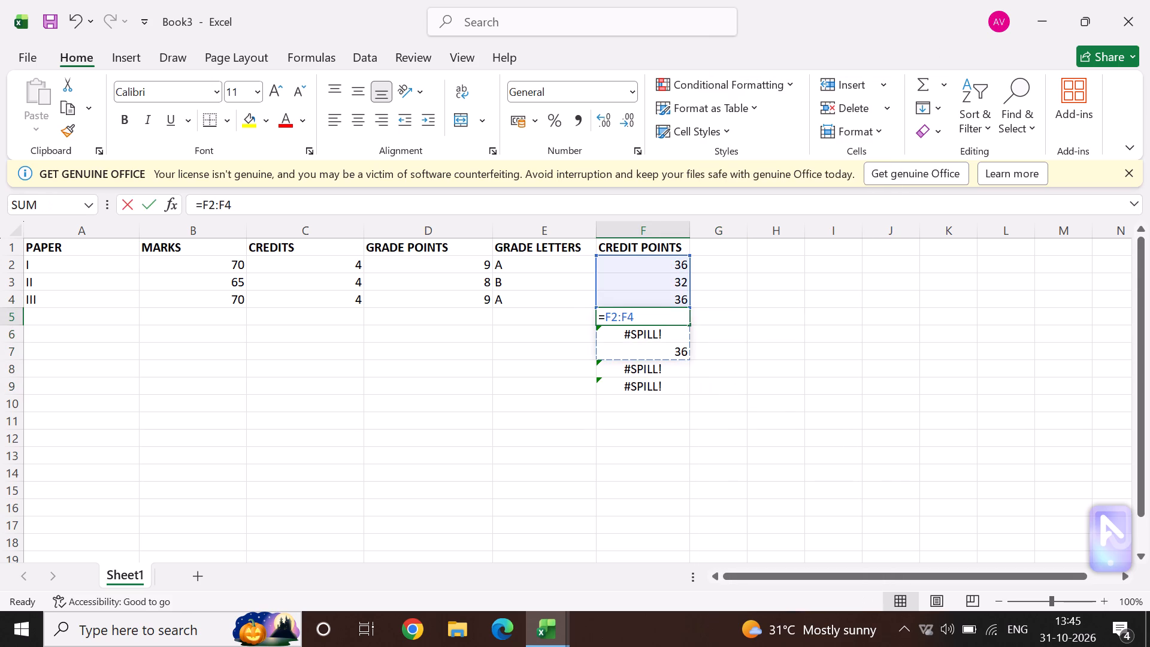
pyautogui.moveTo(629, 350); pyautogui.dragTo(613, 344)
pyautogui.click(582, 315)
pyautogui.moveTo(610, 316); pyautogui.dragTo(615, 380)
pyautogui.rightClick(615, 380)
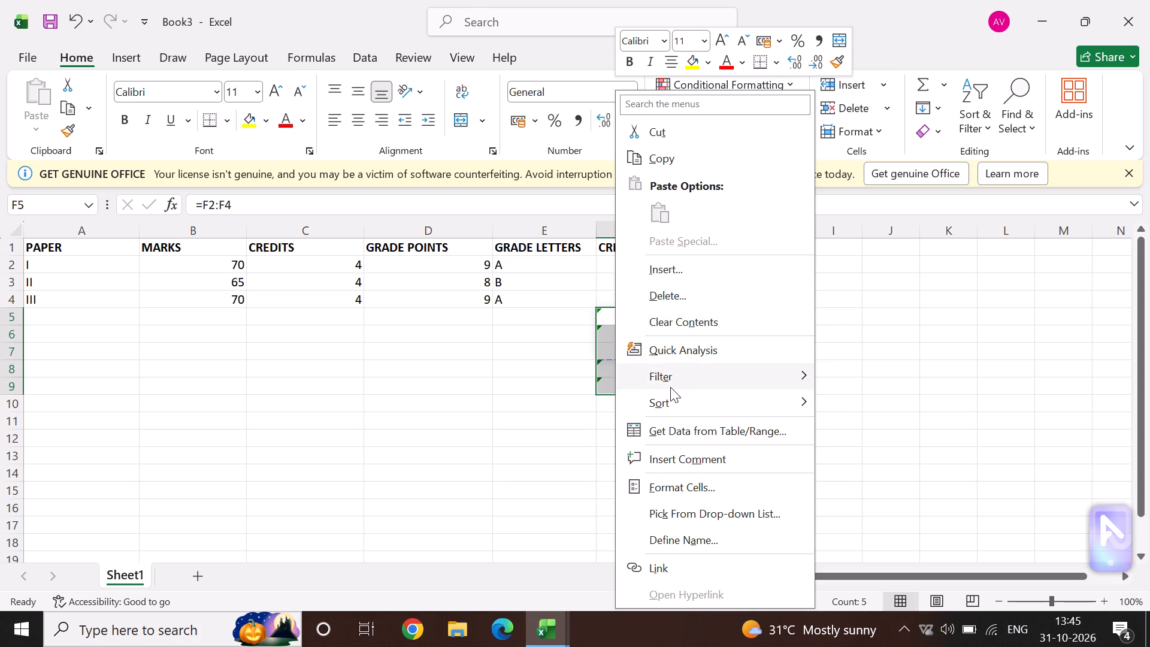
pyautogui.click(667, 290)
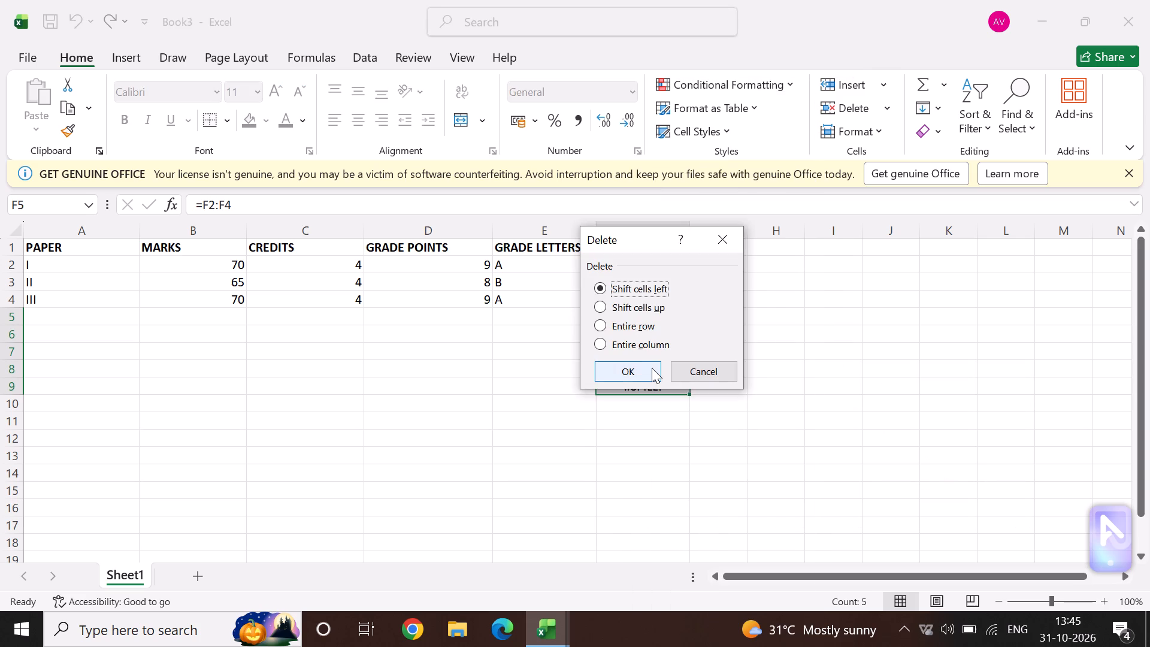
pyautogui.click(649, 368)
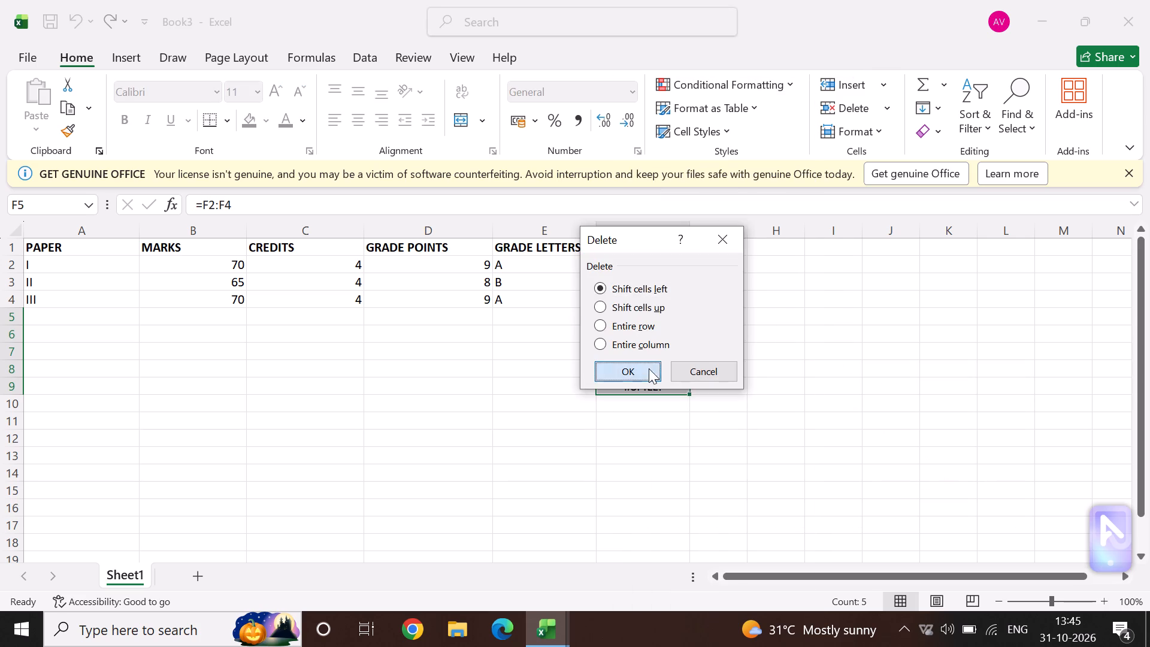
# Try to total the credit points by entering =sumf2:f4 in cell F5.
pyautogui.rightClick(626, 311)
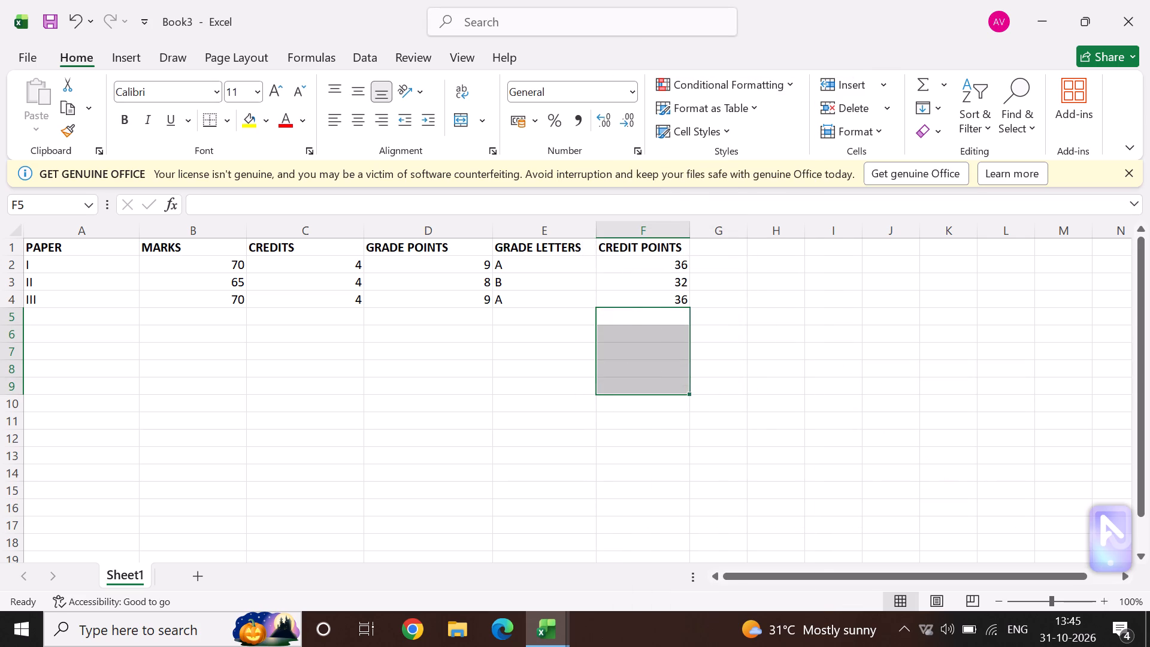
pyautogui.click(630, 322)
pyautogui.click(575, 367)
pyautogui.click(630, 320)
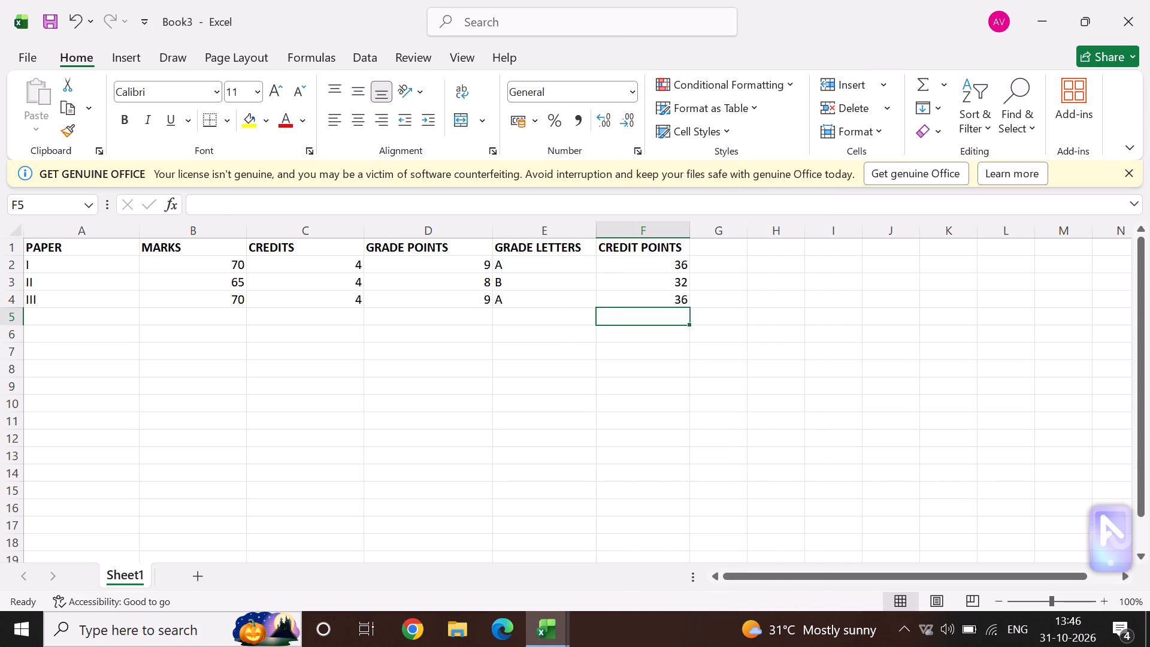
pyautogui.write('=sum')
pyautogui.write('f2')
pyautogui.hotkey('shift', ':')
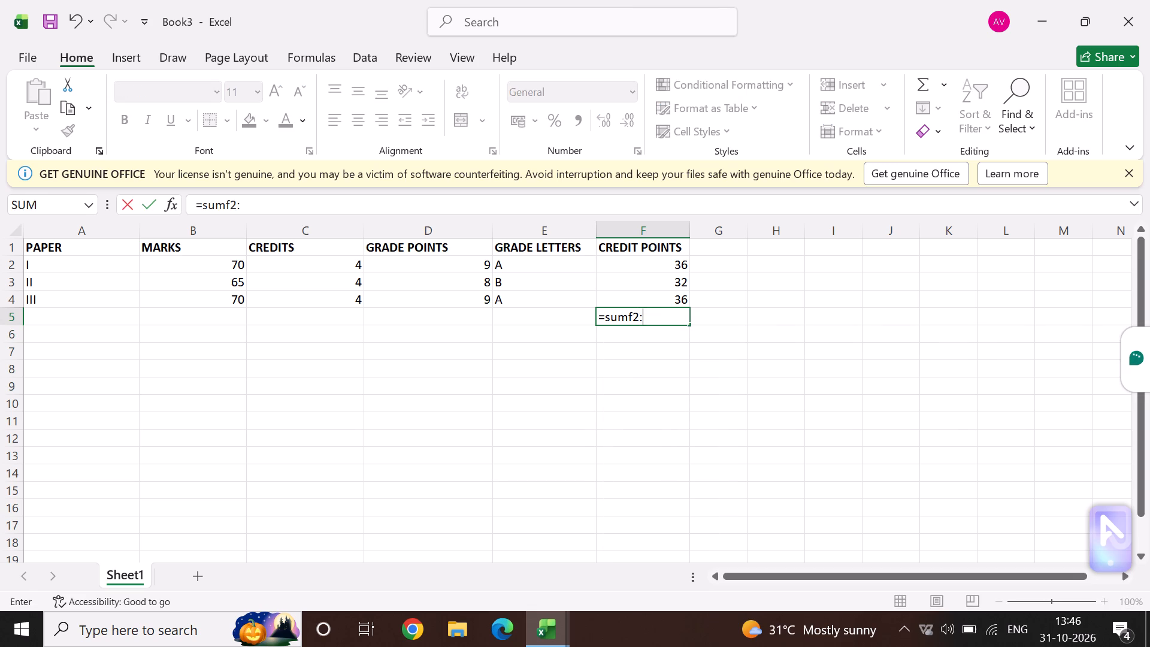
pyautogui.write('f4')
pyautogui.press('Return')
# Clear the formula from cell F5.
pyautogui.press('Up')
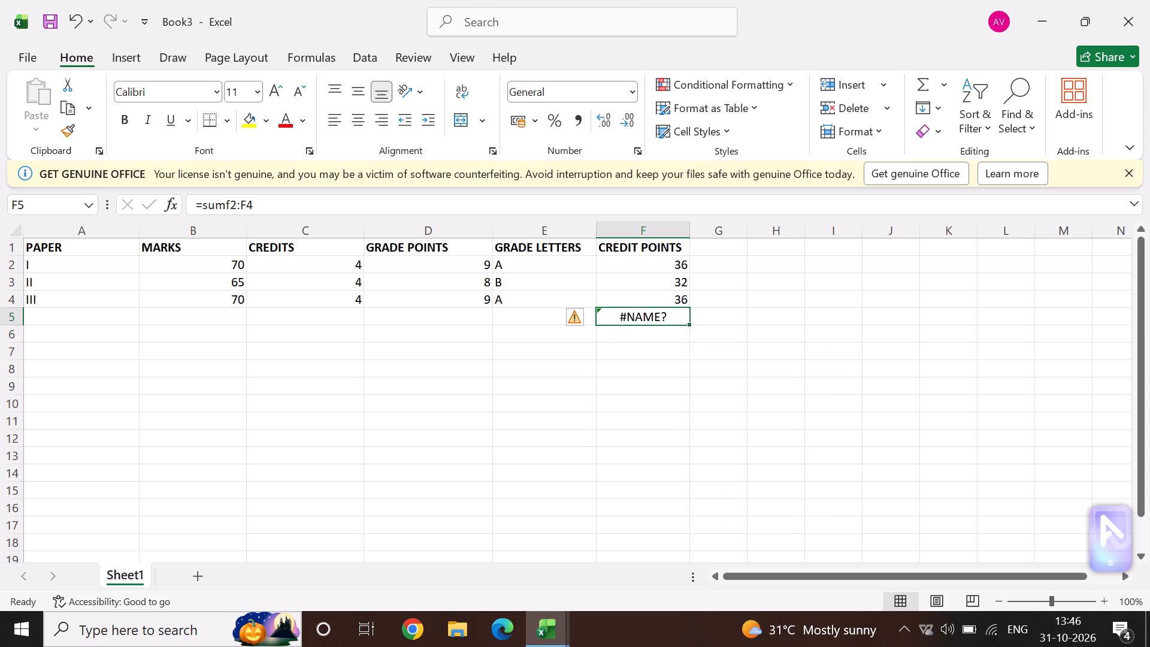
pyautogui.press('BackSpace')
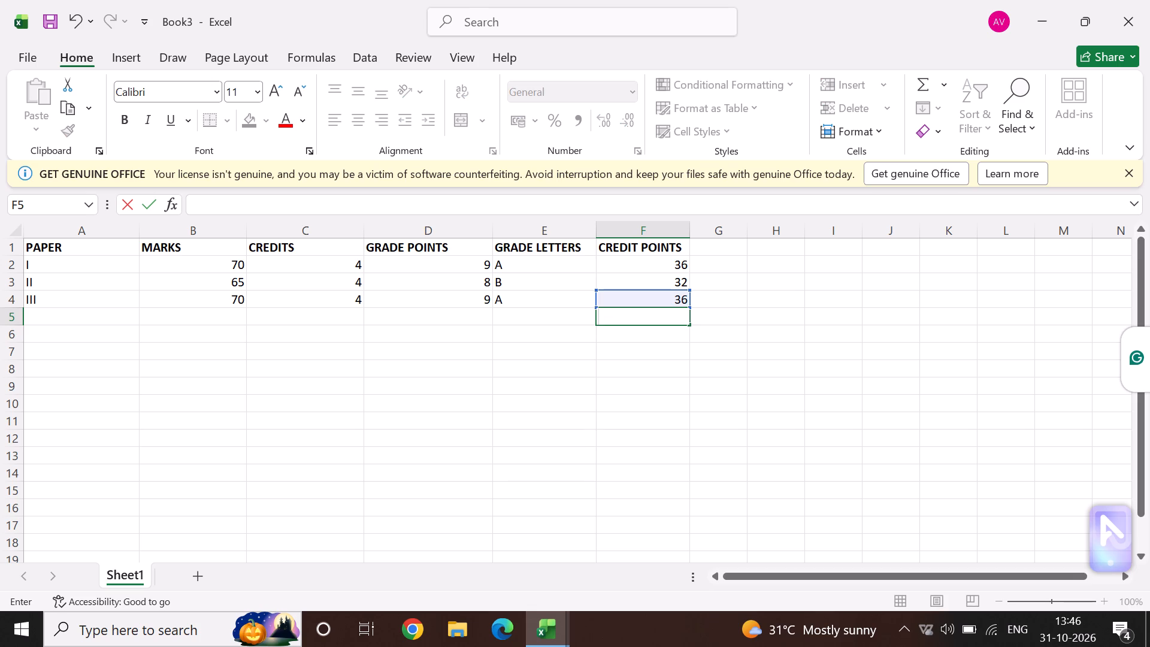
# Total the credits in cell C5 with the formula =SUM(C2:C4).
pyautogui.press('Left')
pyautogui.press('Left')
pyautogui.press('Left')
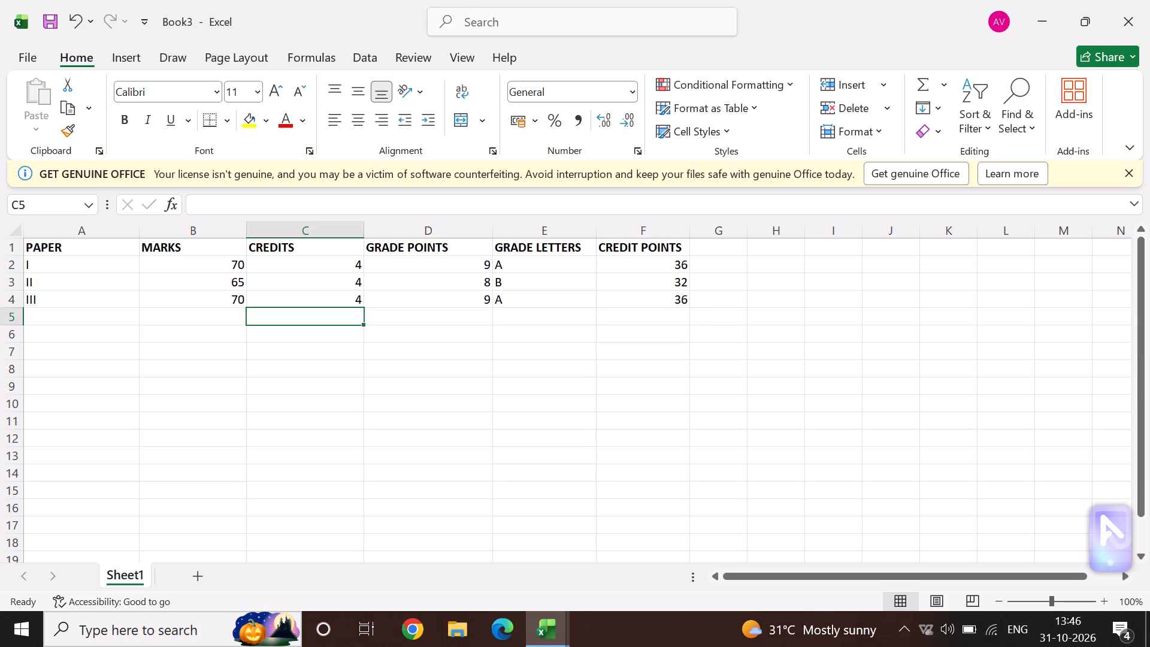
pyautogui.press('=')
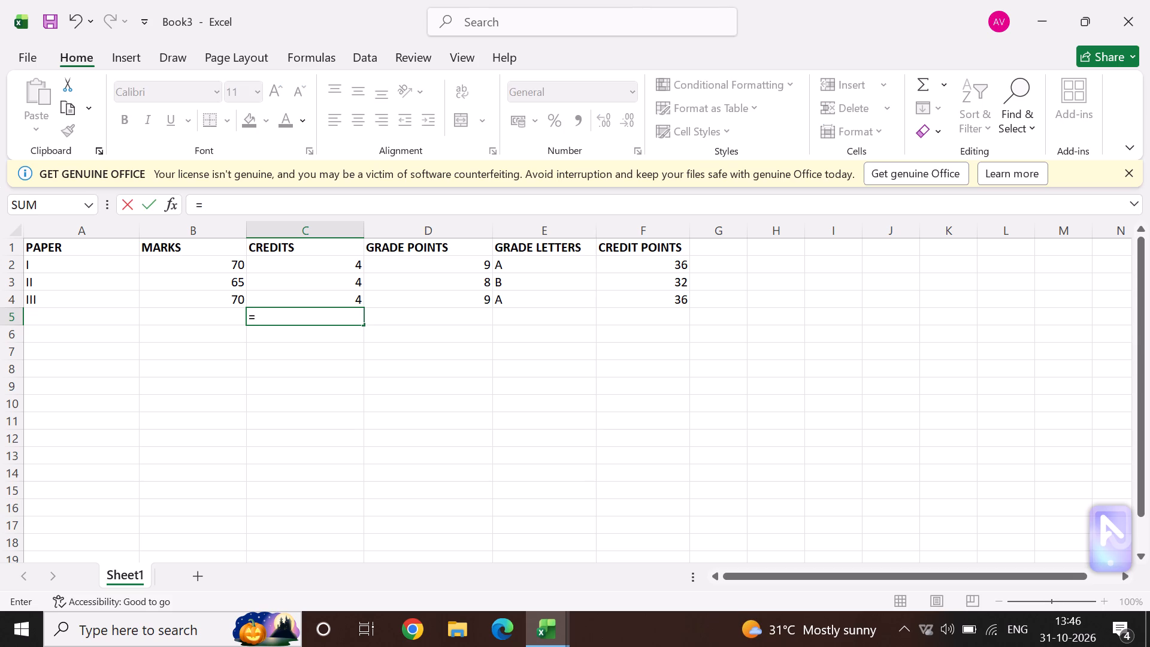
pyautogui.write('sum')
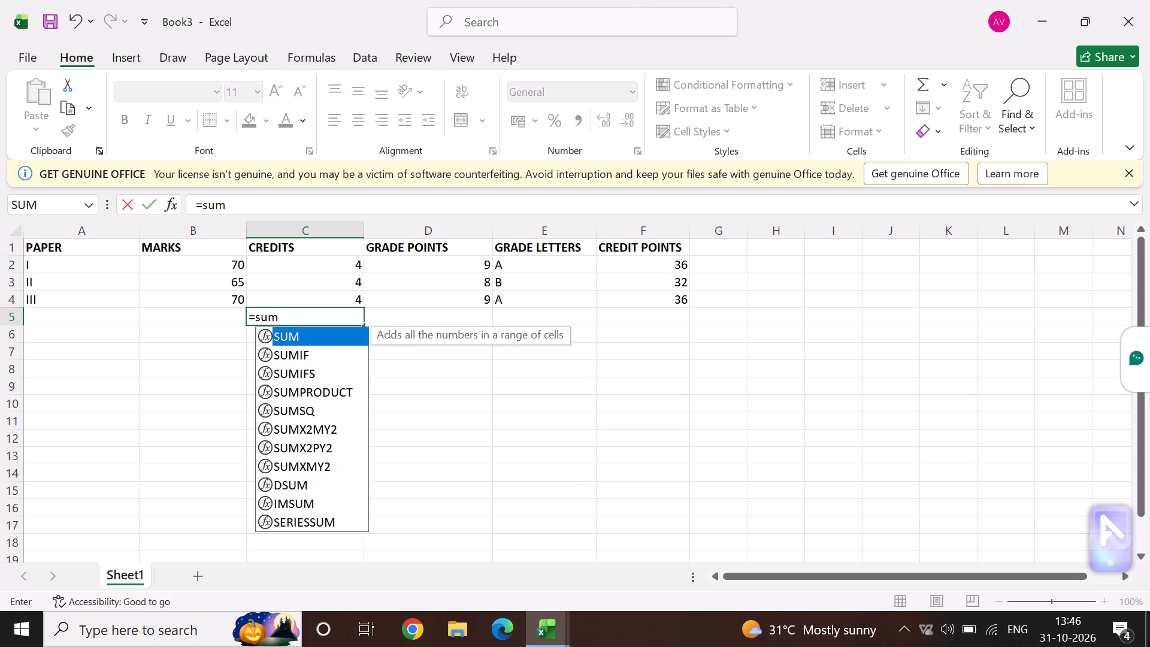
pyautogui.hotkey('shift', '(')
pyautogui.write('c2')
pyautogui.hotkey('shift', ':')
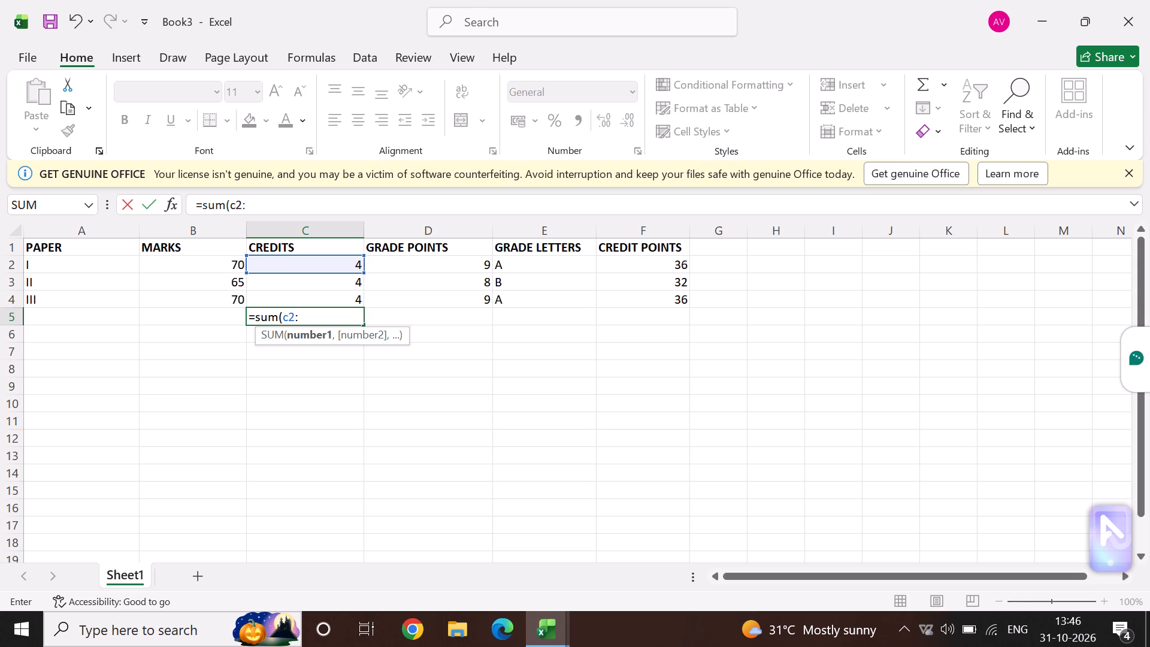
pyautogui.write('c4')
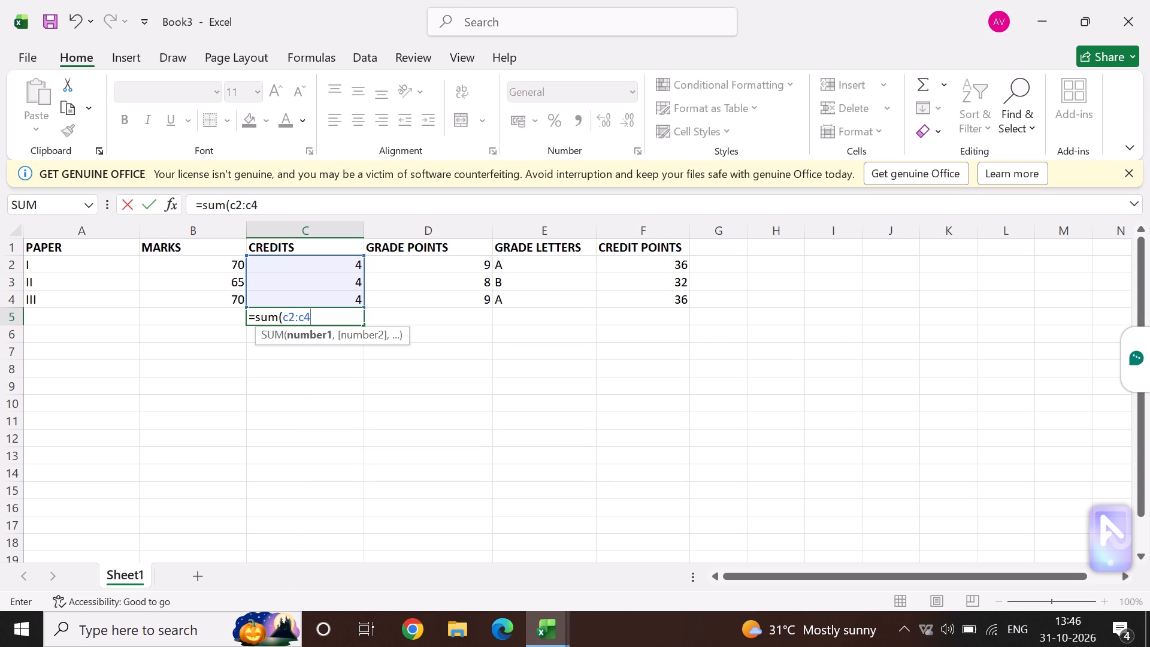
pyautogui.hotkey('shift', ')')
pyautogui.press('Return')
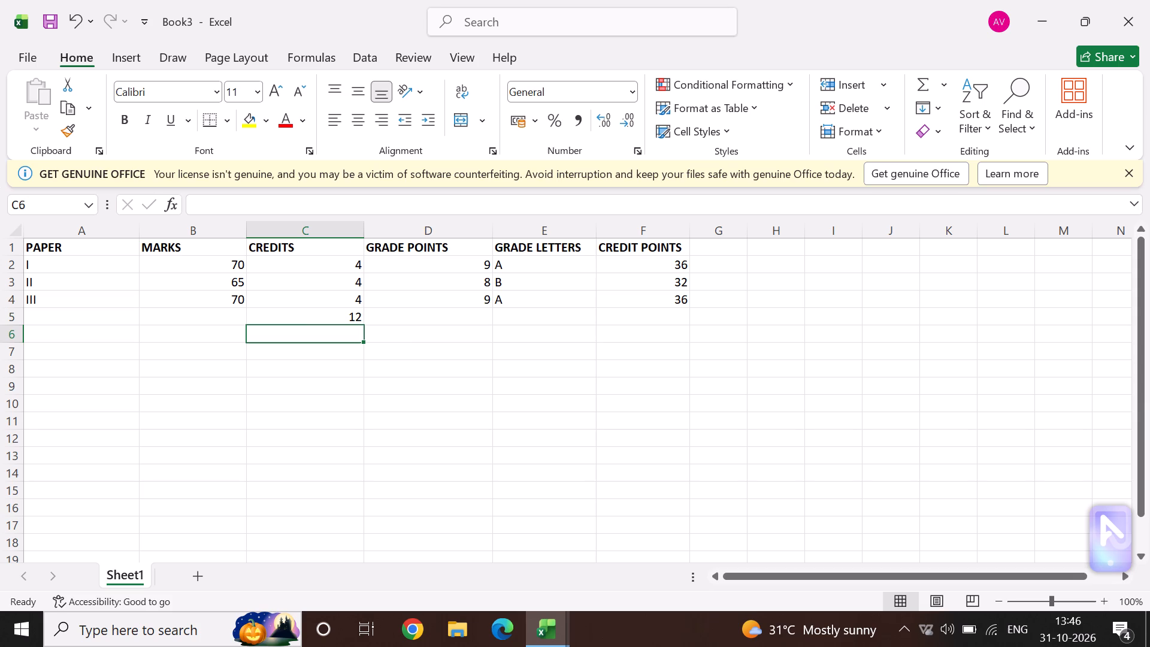
# Total the credit points in cell F5 with the formula =SUM(F2:F4).
pyautogui.press('Right')
pyautogui.press('Right')
pyautogui.press('Right')
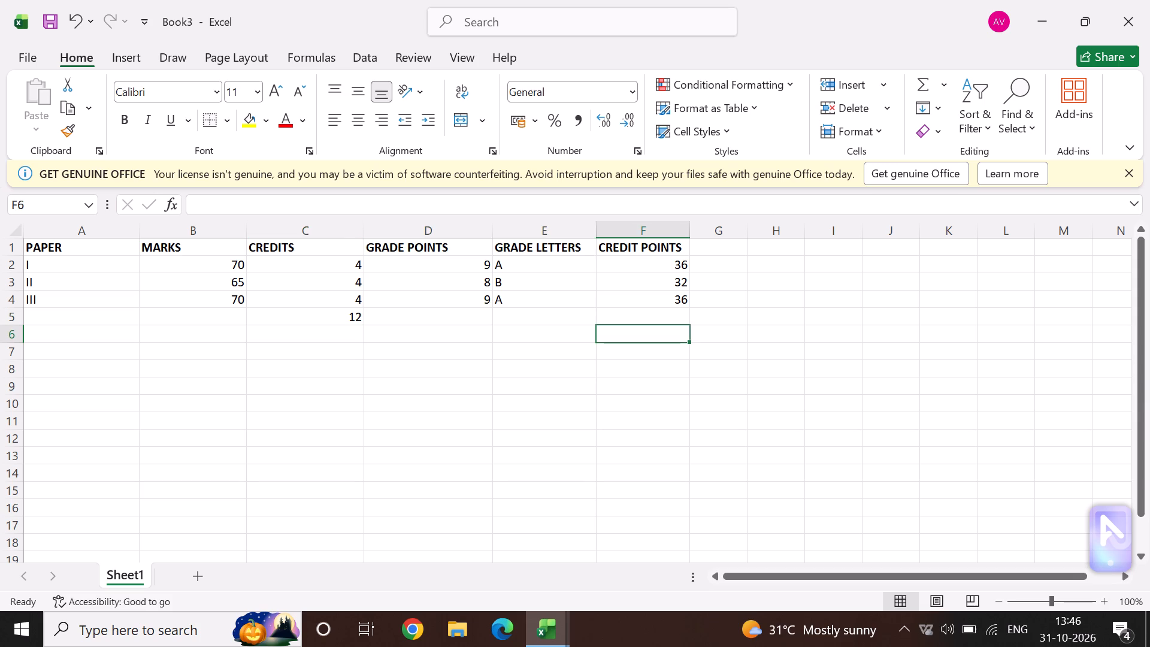
pyautogui.press('Up')
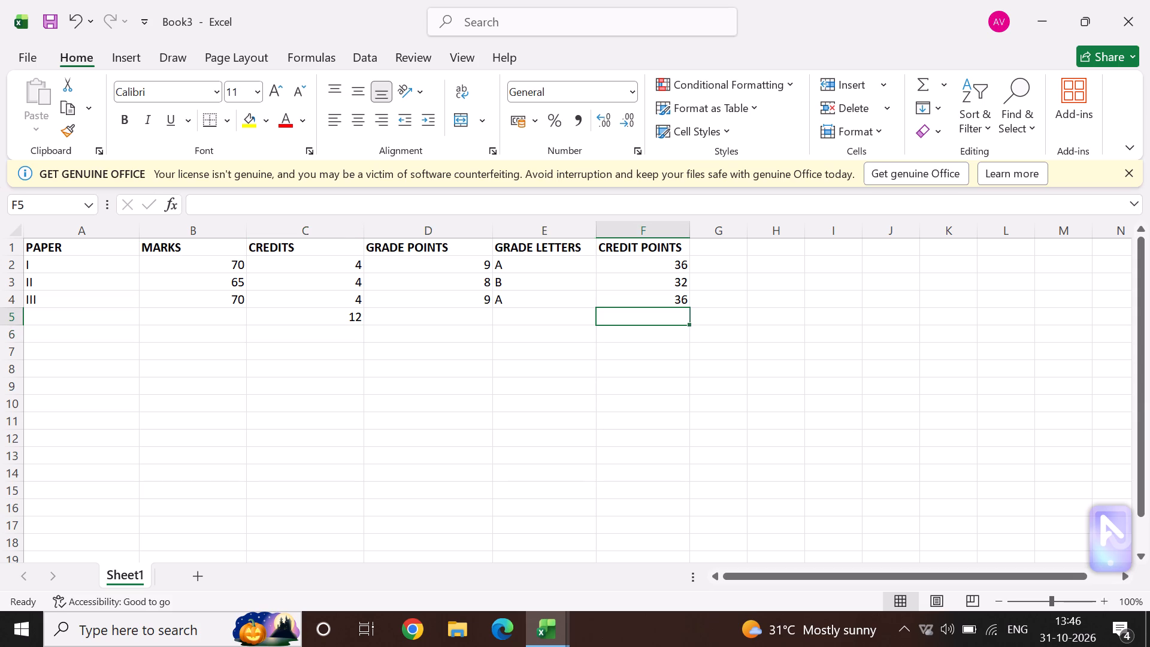
pyautogui.press('=')
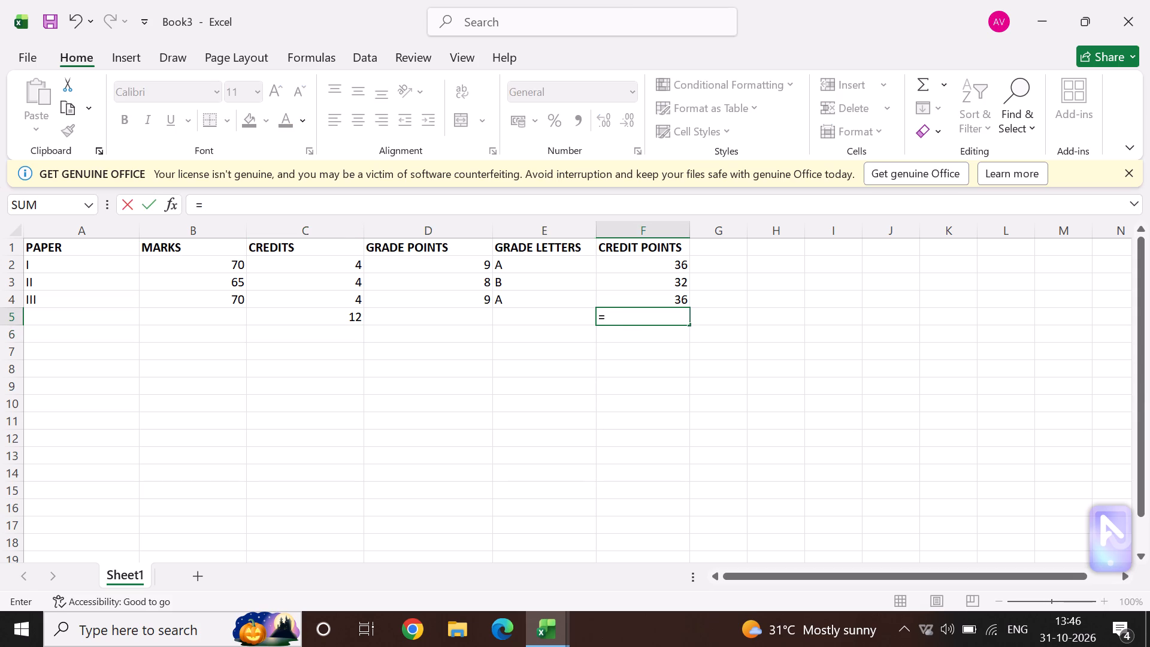
pyautogui.write('sum(')
pyautogui.write('f2')
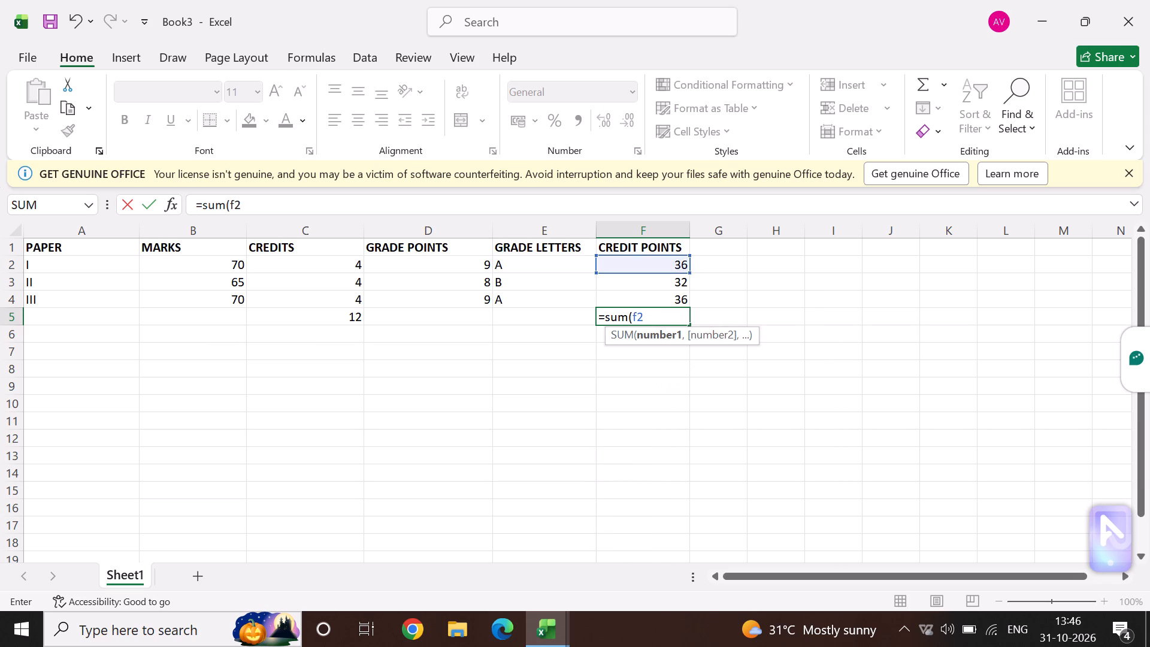
pyautogui.press('BackSpace')
pyautogui.press('BackSpace')
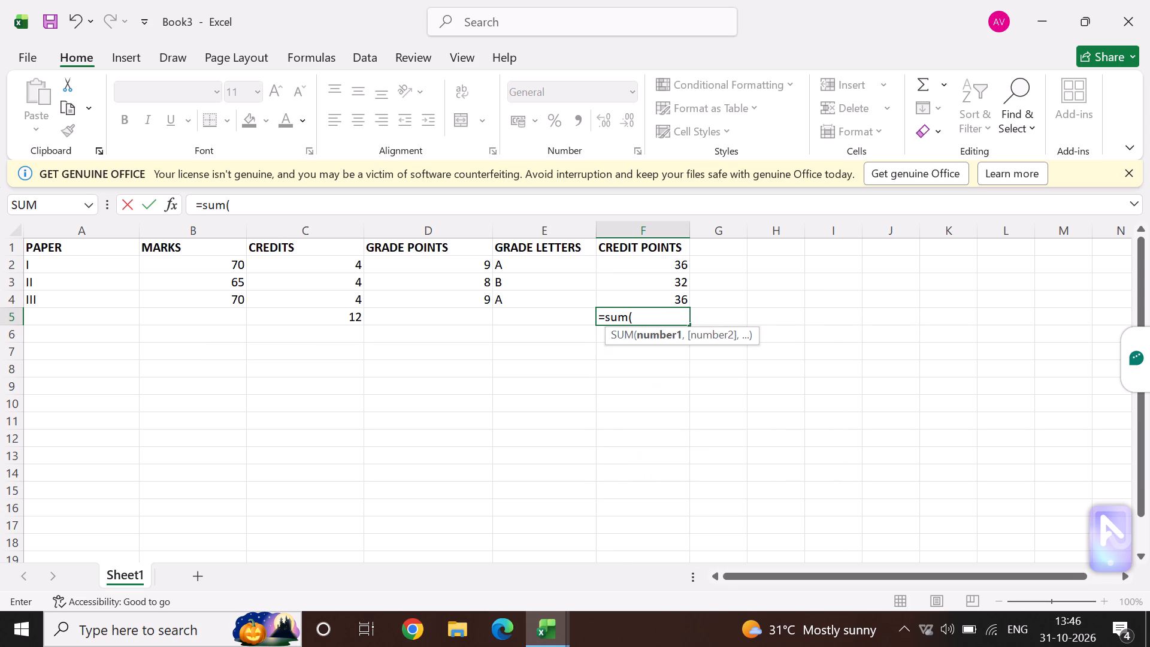
pyautogui.write('f2')
pyautogui.hotkey('shift', ':')
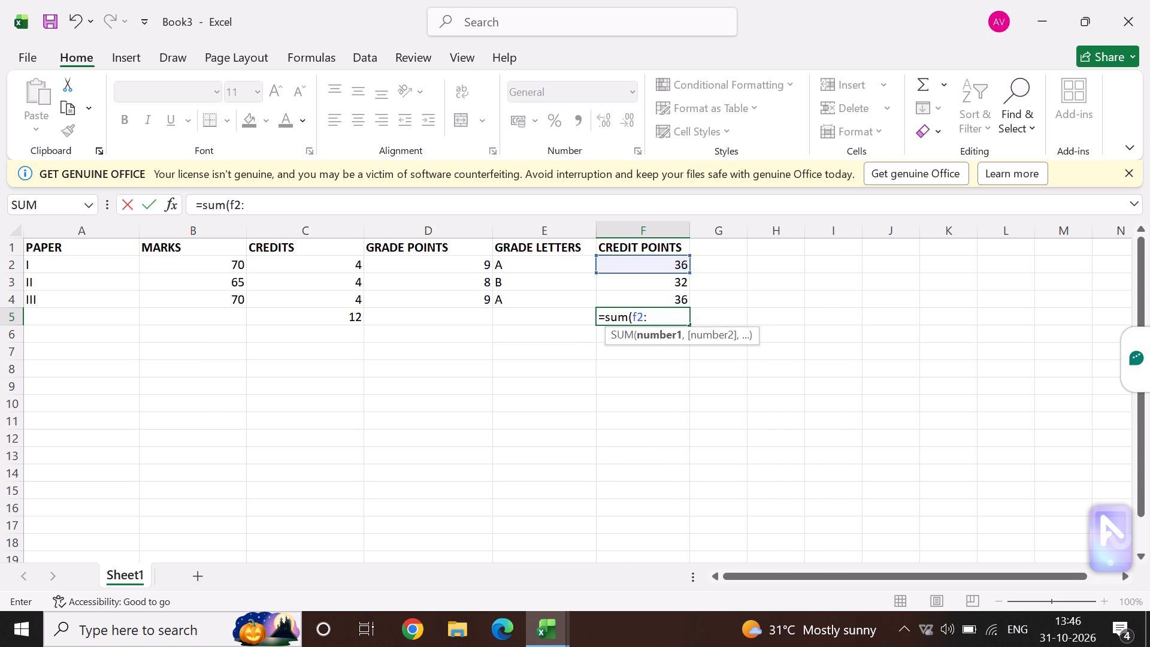
pyautogui.write('f4')
pyautogui.hotkey('shift', ')')
pyautogui.press('Return')
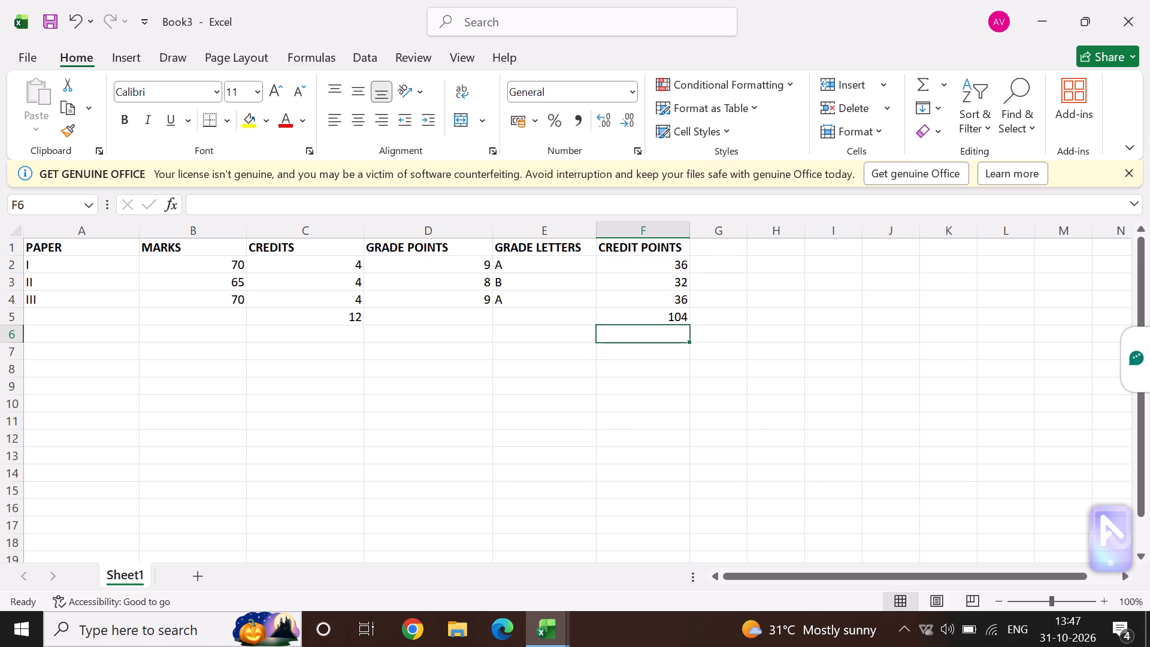
# Replace the credits total formula in cell C5 with =12.
pyautogui.press('Up')
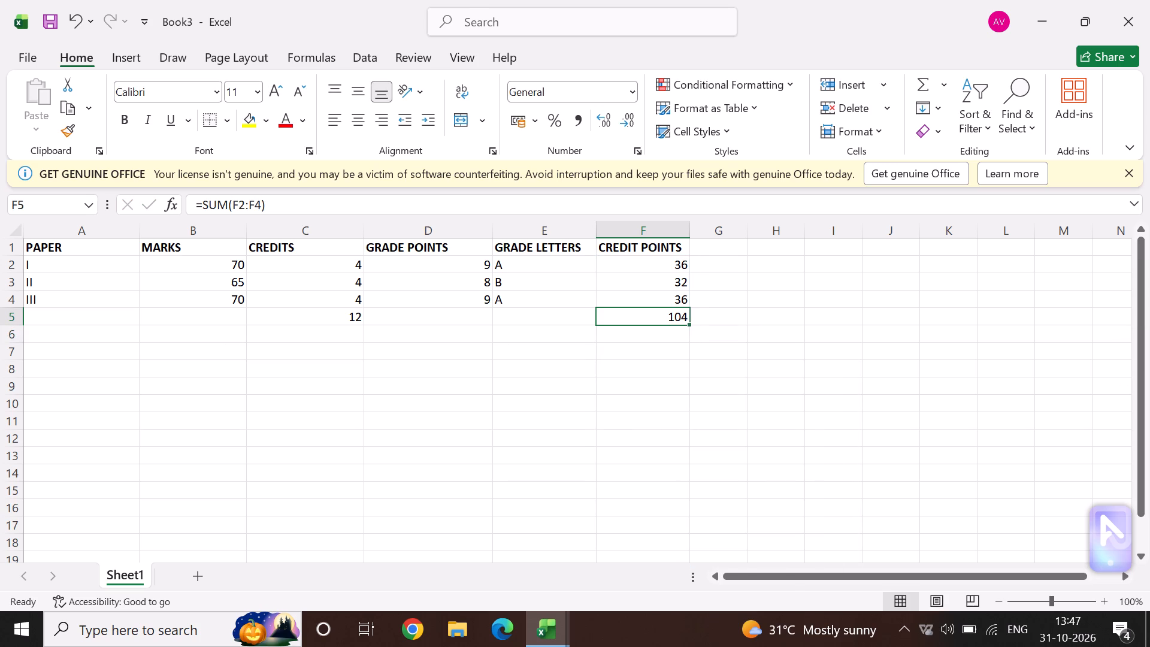
pyautogui.press('Left')
pyautogui.press('Left')
pyautogui.press('Left')
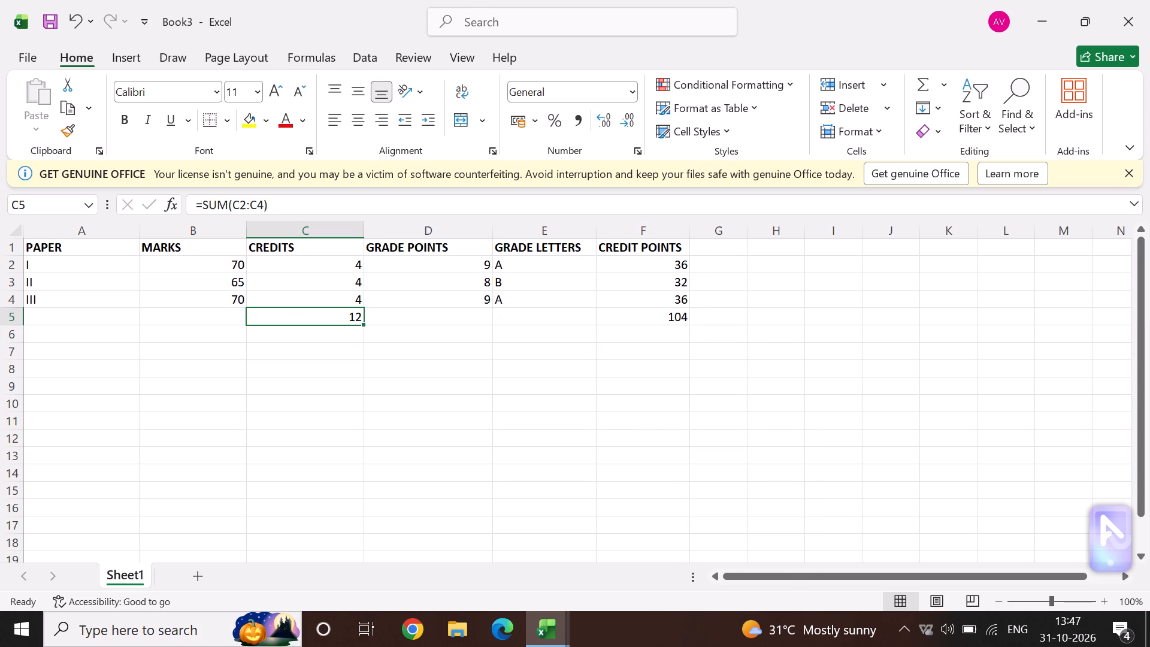
pyautogui.press('=')
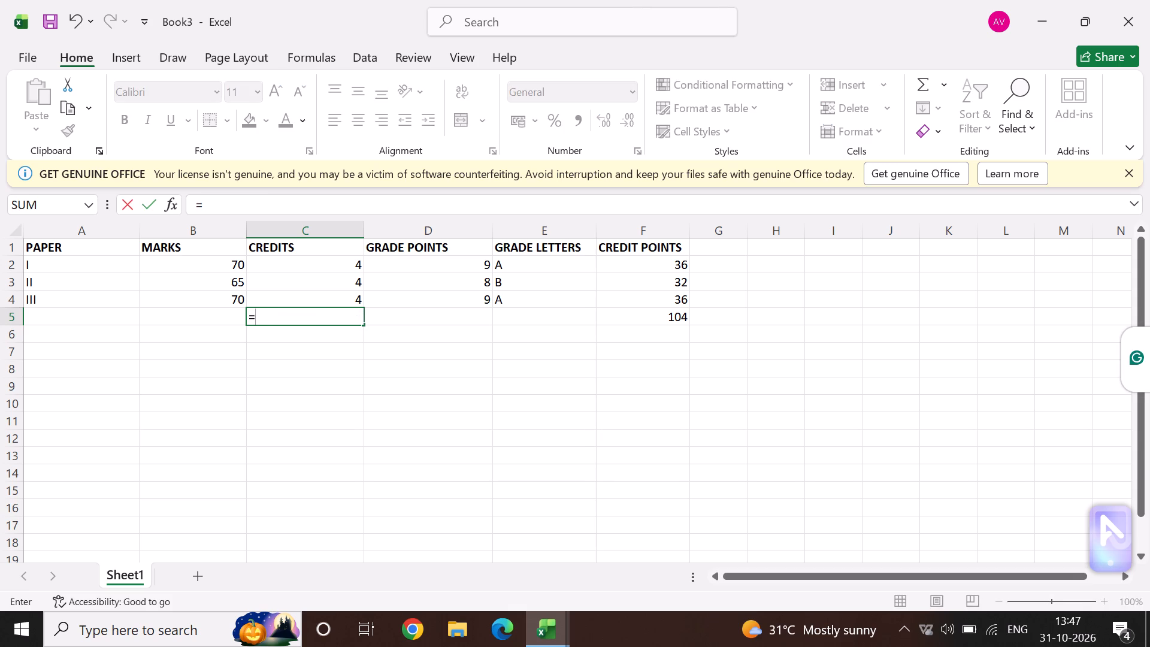
pyautogui.write('12')
pyautogui.press('Right')
pyautogui.press('Right')
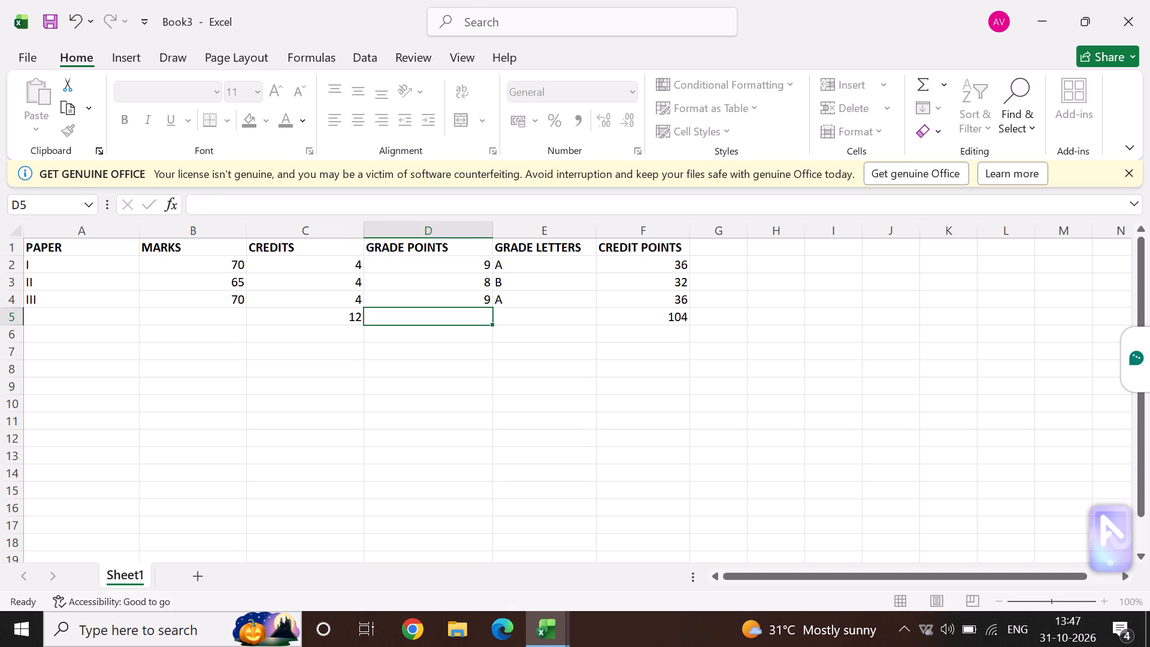
# Enter the row label "total" in cell A5 and make it bold.
pyautogui.press('Down')
pyautogui.press('Down')
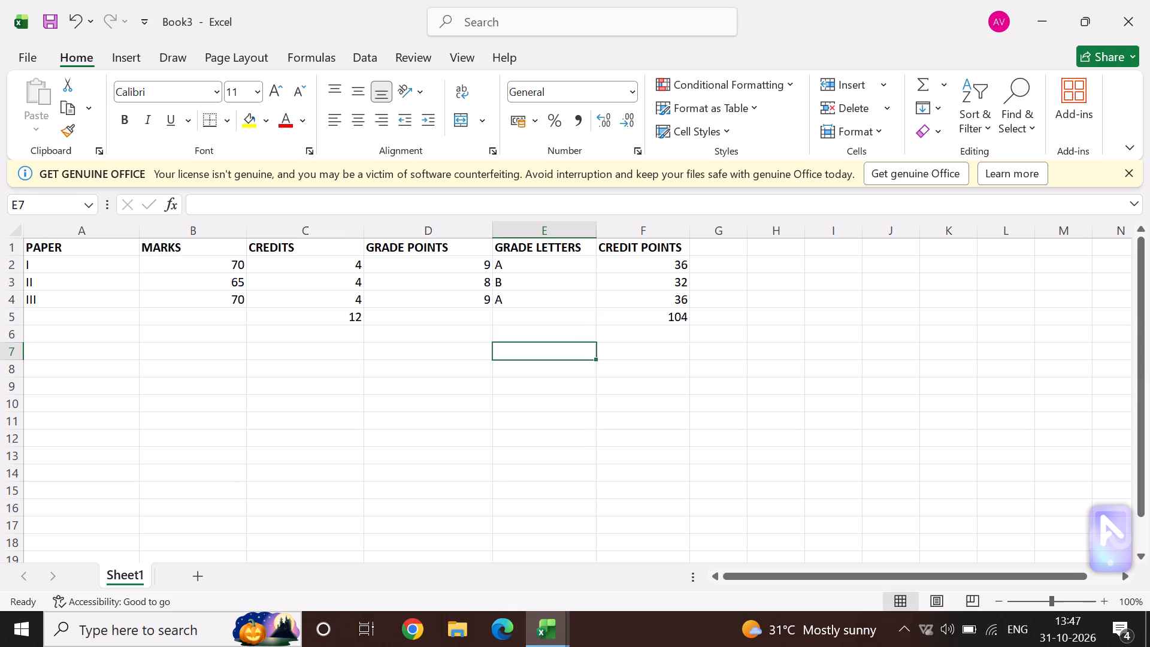
pyautogui.press('Left')
pyautogui.press('Left')
pyautogui.press('Left')
pyautogui.press('Left')
pyautogui.press('Down')
pyautogui.press('Up')
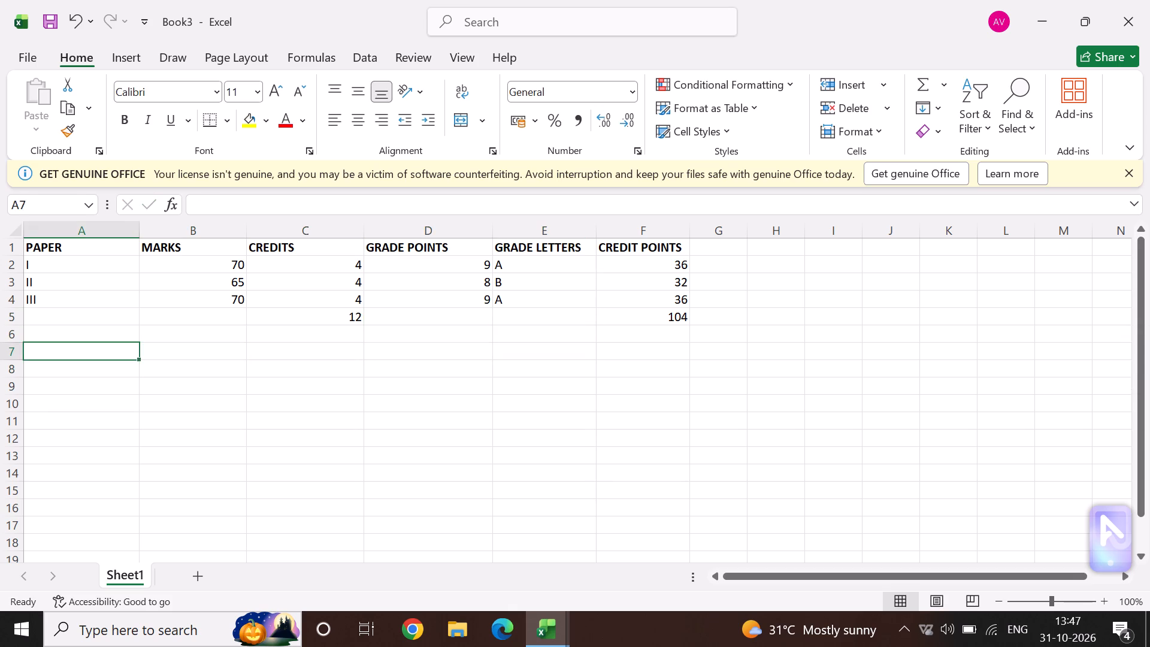
pyautogui.press('Up')
pyautogui.press('Up')
pyautogui.press('Left')
pyautogui.press('Up')
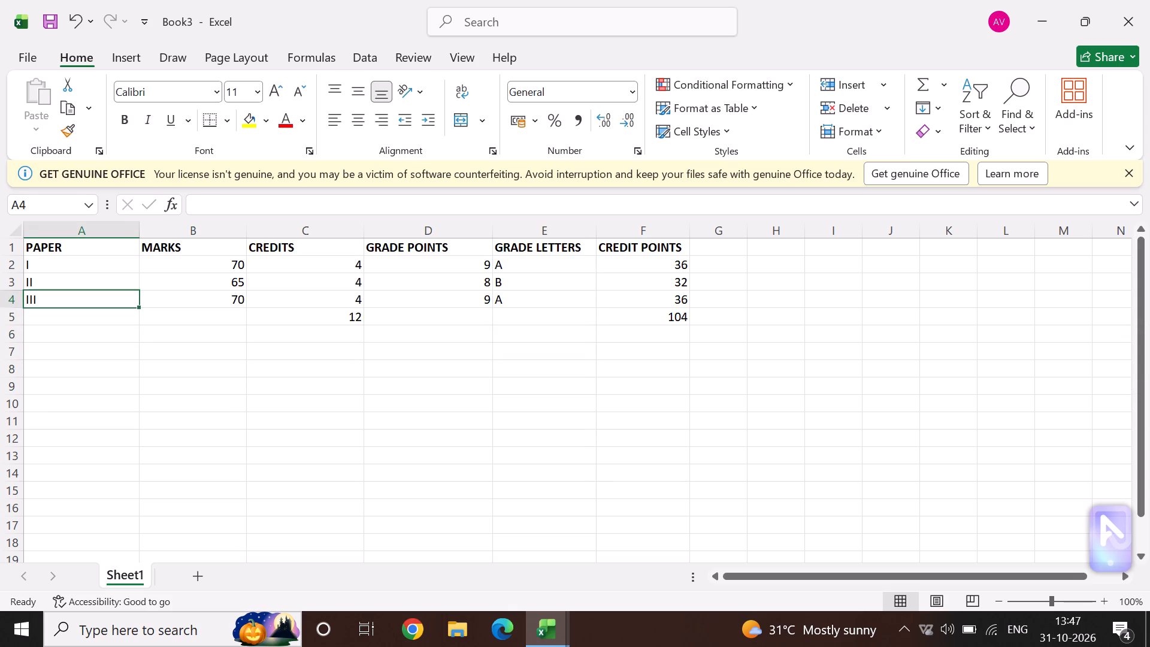
pyautogui.press('Up')
pyautogui.press('Up')
pyautogui.press('Down')
pyautogui.press('Down')
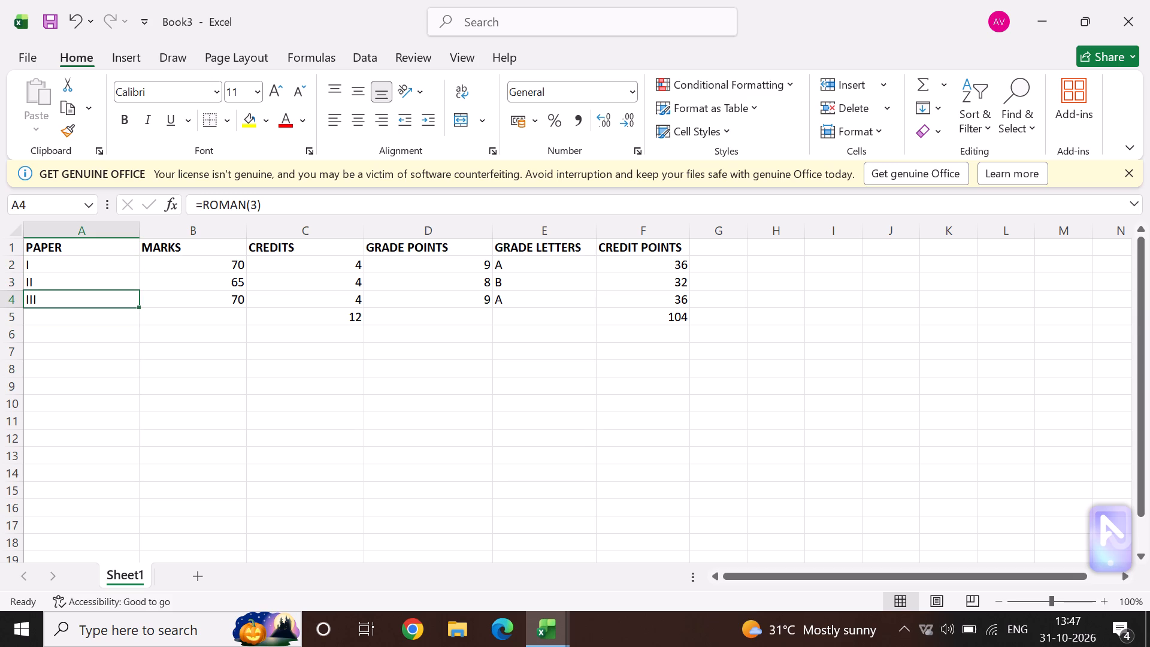
pyautogui.press('Down')
pyautogui.write('to')
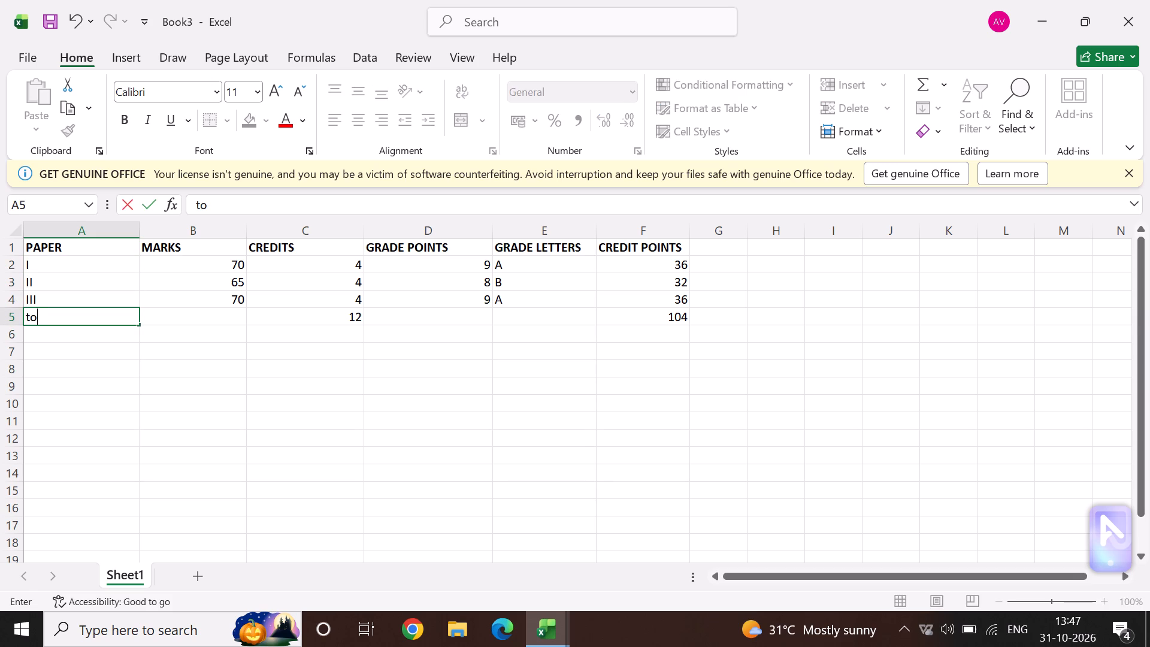
pyautogui.write('tal')
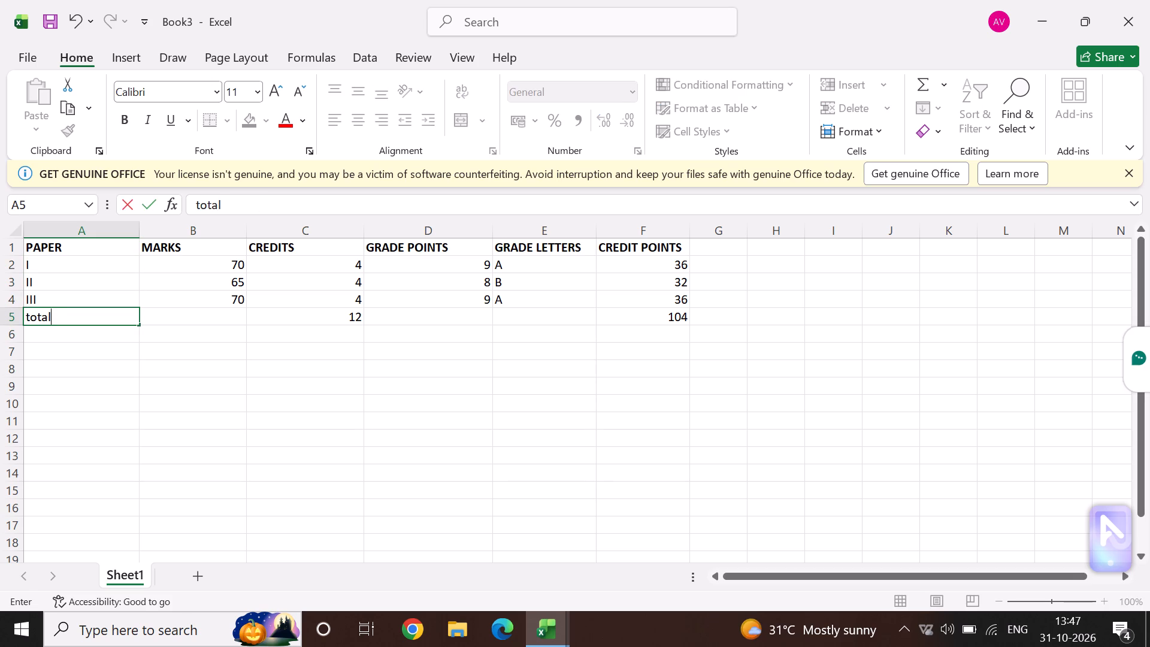
pyautogui.press('Right')
pyautogui.press('Left')
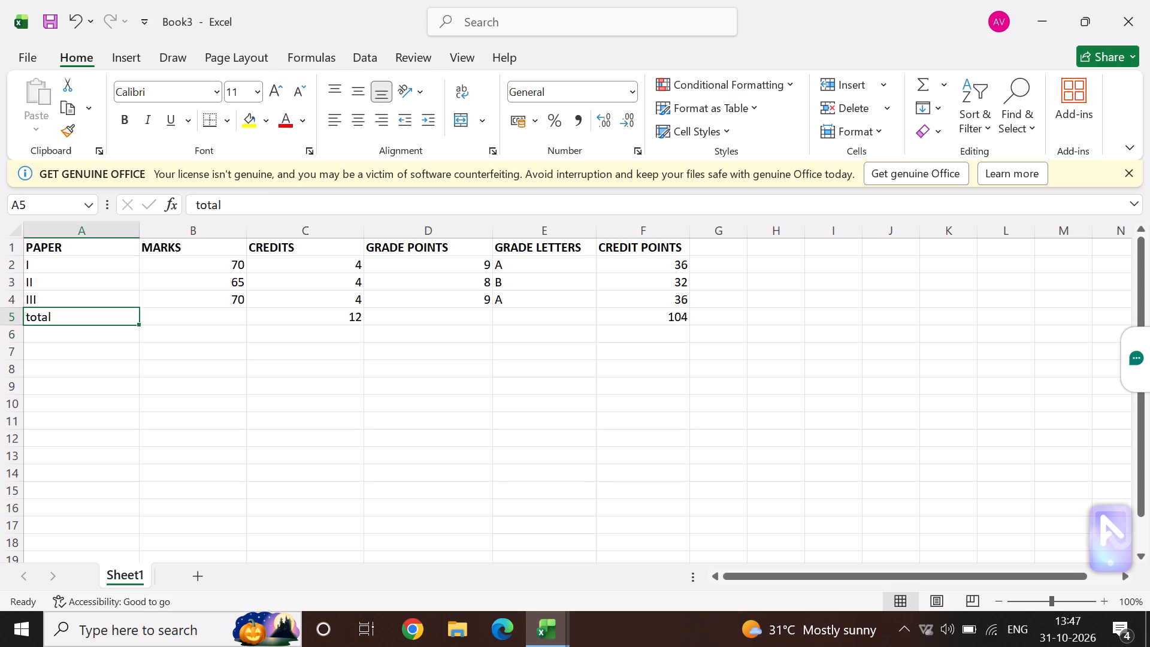
pyautogui.hotkey('ctrl', 'b')
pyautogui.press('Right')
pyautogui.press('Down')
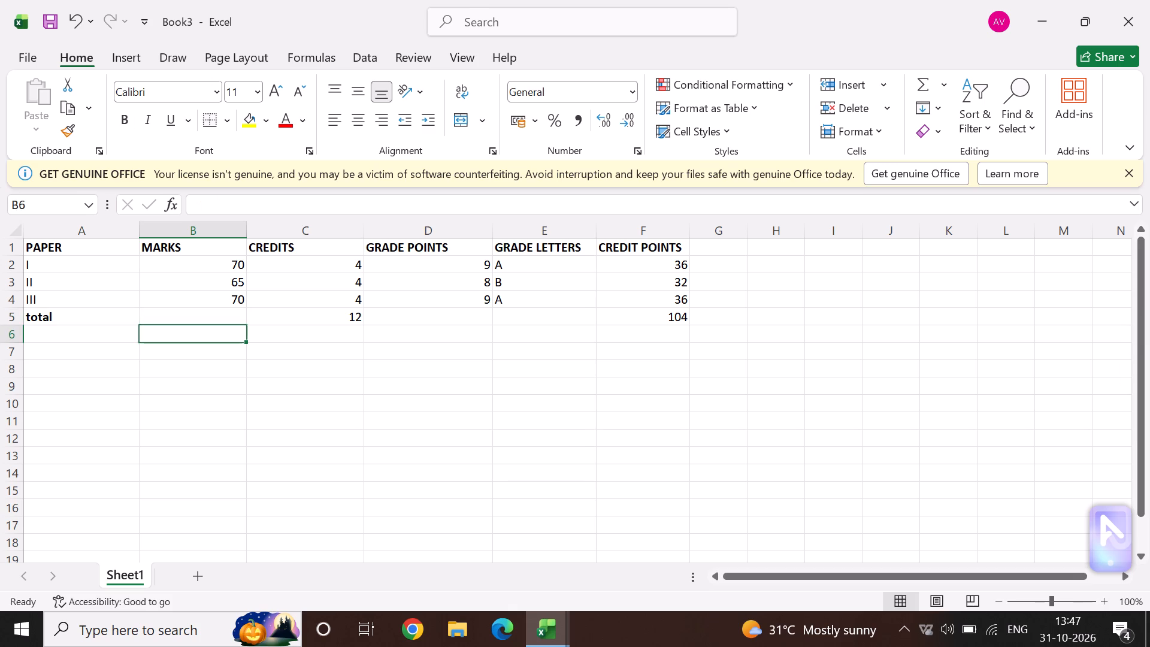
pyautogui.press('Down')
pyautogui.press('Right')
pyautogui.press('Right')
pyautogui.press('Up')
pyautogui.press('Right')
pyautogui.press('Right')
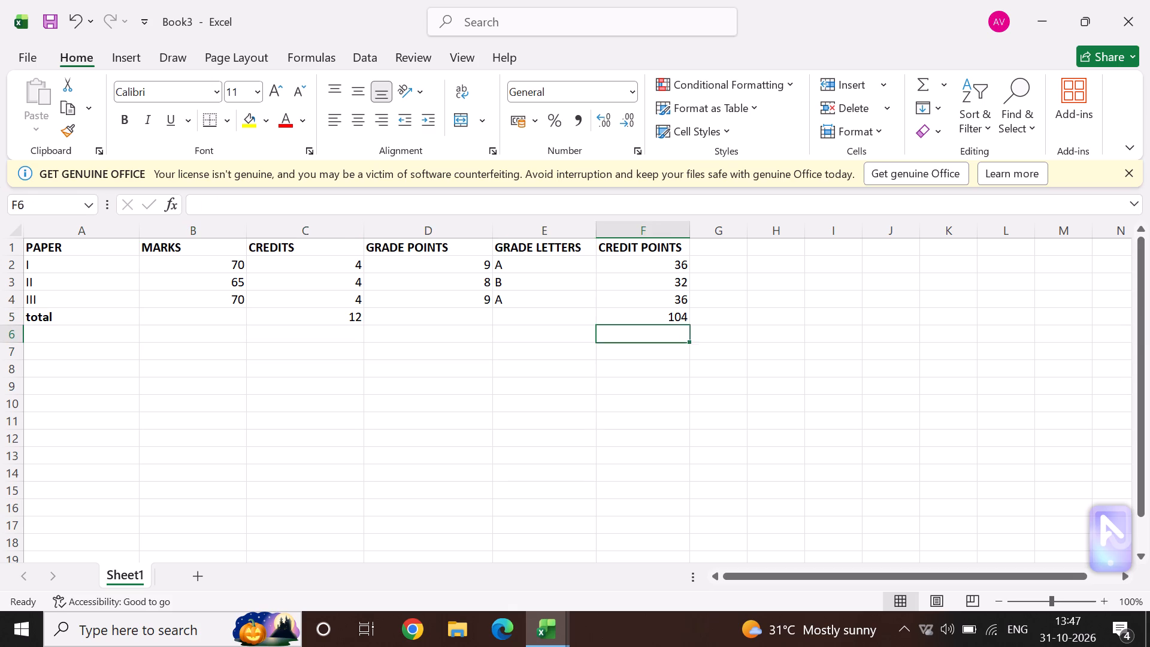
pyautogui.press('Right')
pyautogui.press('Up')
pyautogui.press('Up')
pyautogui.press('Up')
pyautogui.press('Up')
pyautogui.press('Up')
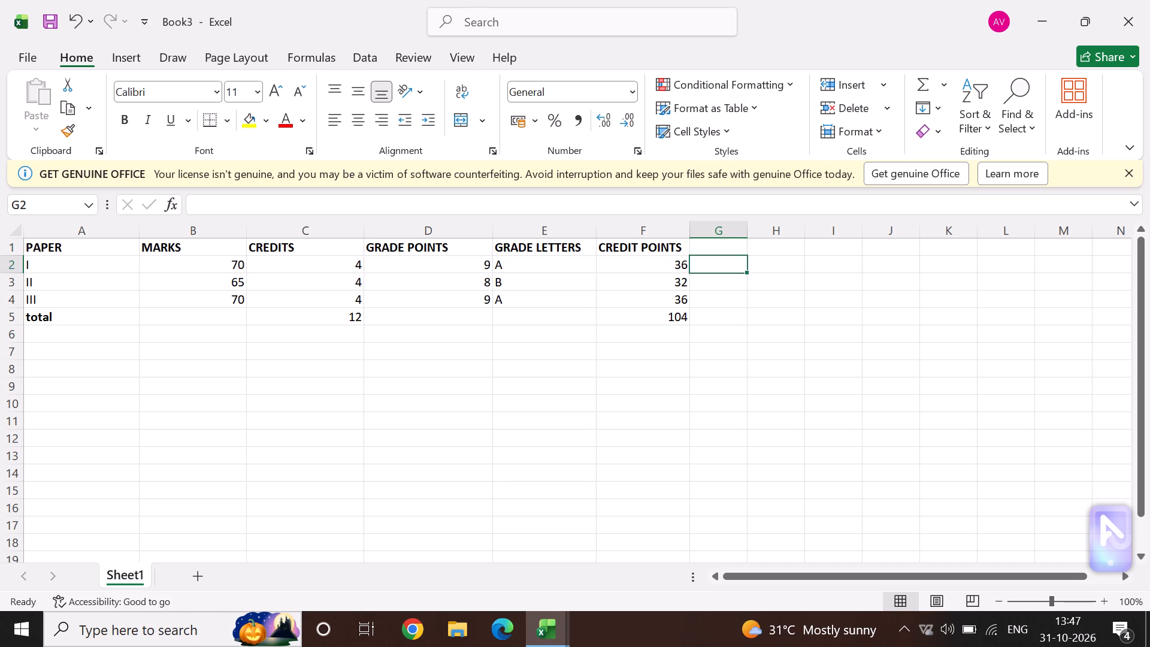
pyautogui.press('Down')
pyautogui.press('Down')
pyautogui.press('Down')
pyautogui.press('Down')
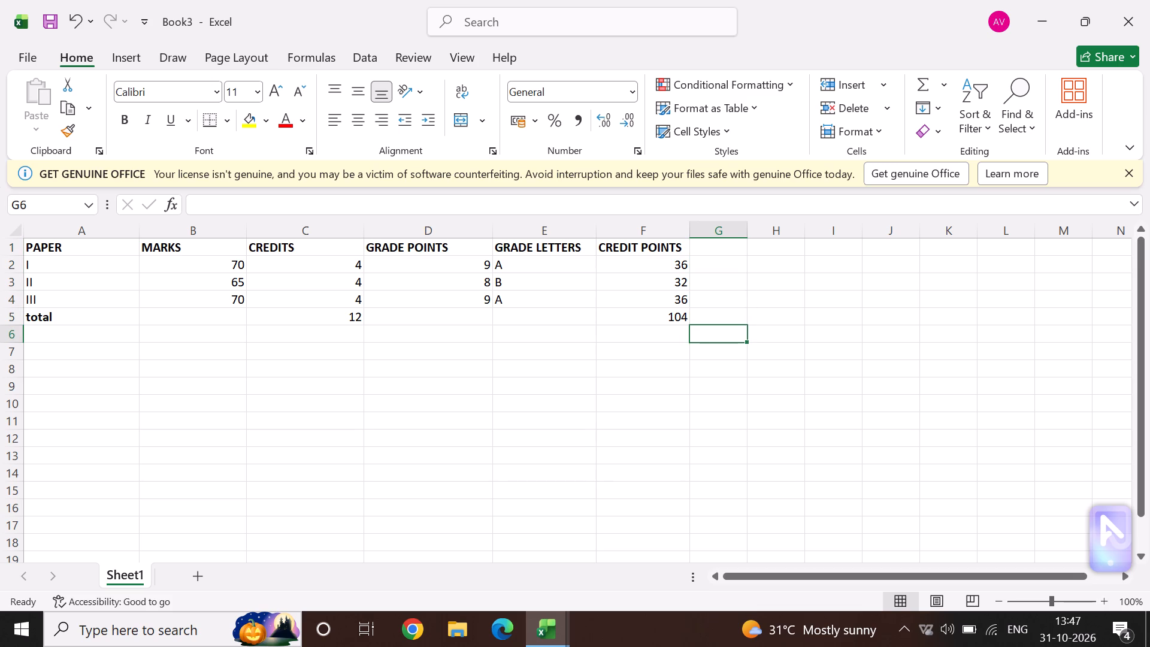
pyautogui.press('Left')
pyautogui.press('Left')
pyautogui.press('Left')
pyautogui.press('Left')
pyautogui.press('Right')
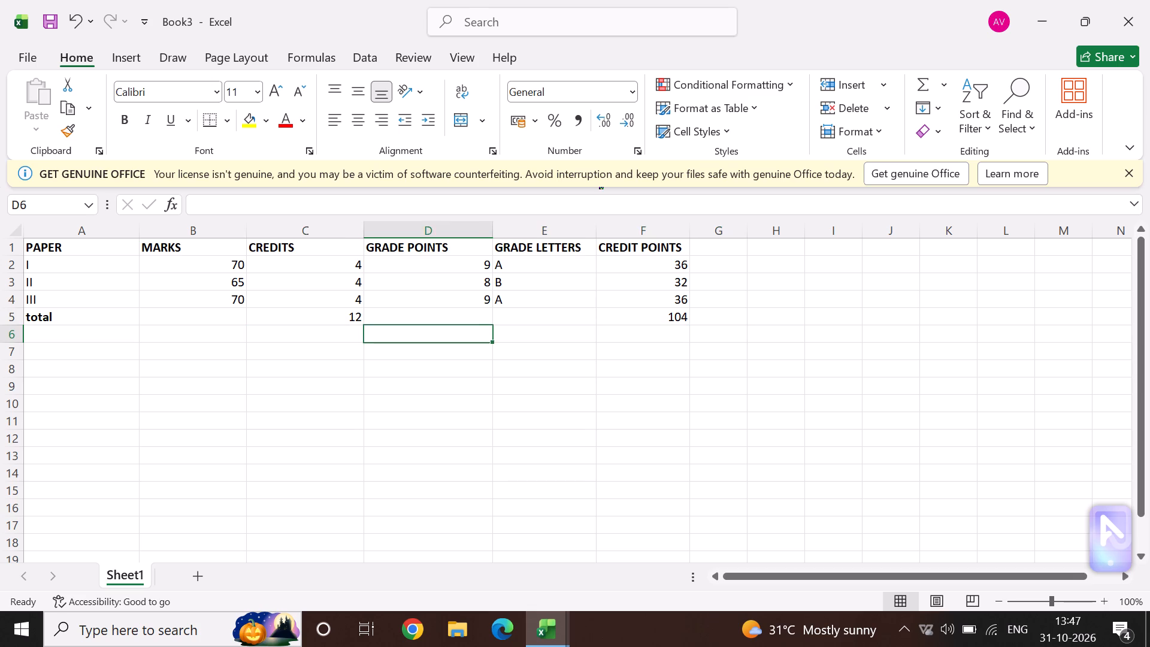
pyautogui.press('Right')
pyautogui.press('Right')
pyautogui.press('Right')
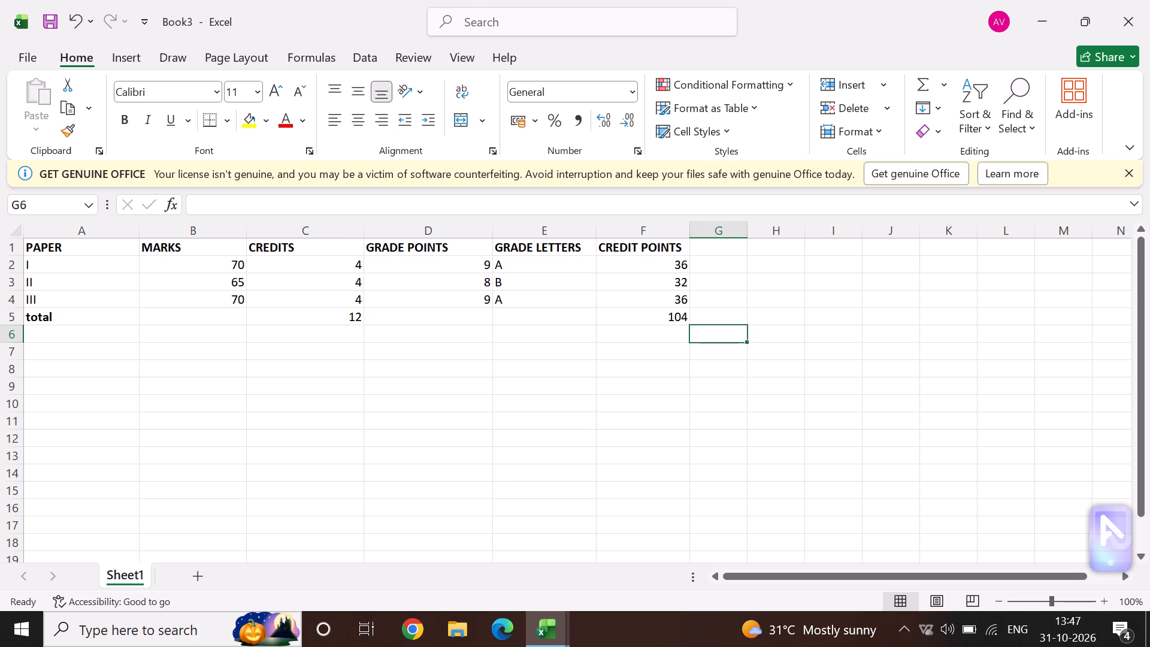
# Add the column header SGPA in cell G1, beside CREDIT POINTS.
pyautogui.press('Up')
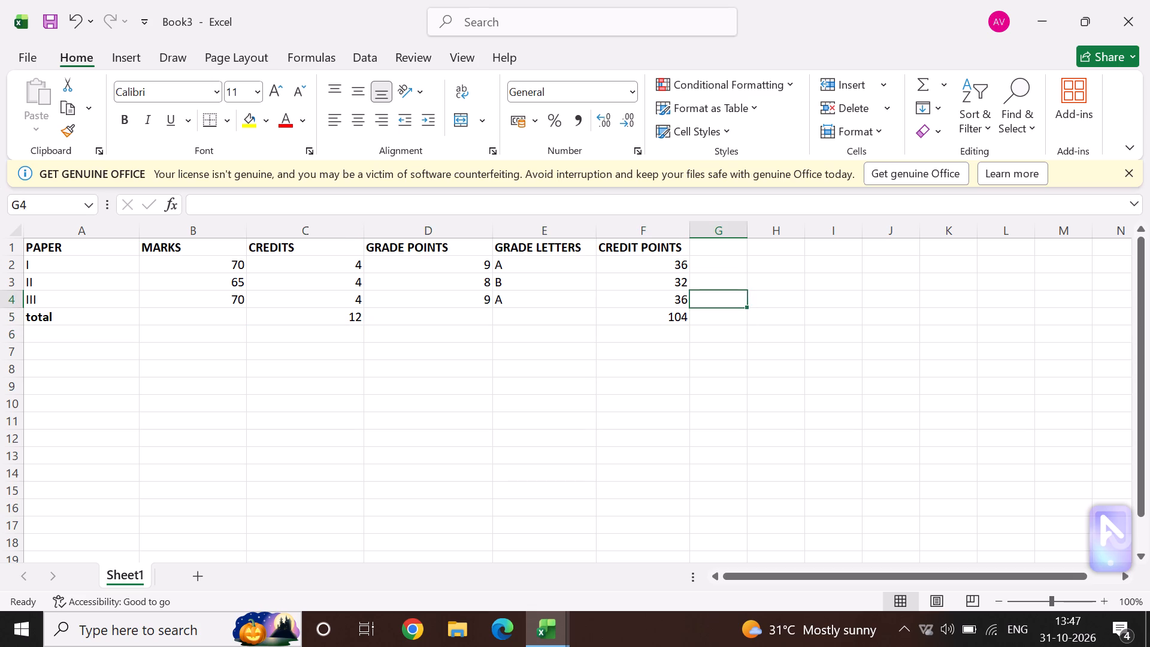
pyautogui.press('Up')
pyautogui.press('Up')
pyautogui.press('Up')
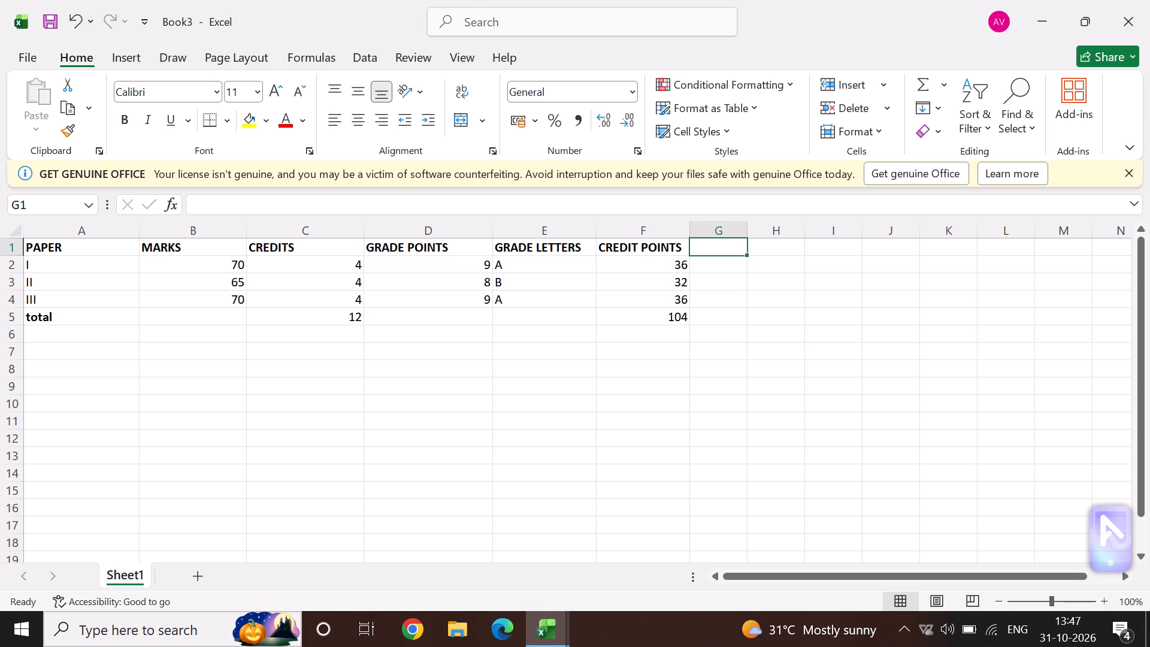
pyautogui.press('s')
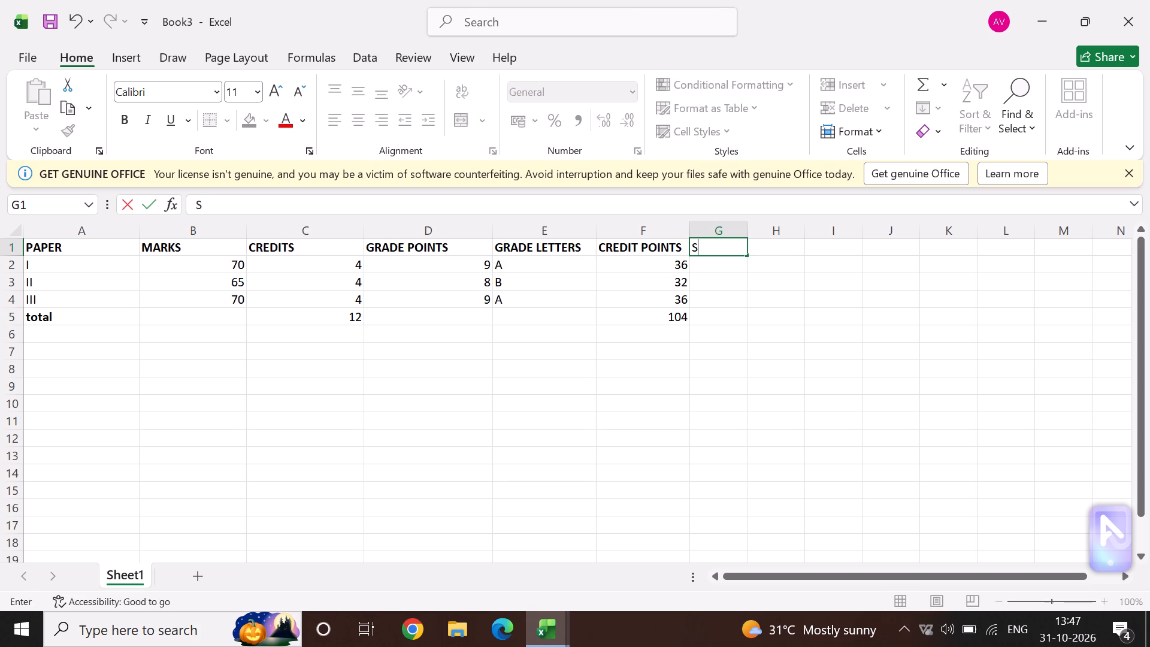
pyautogui.write('GPA')
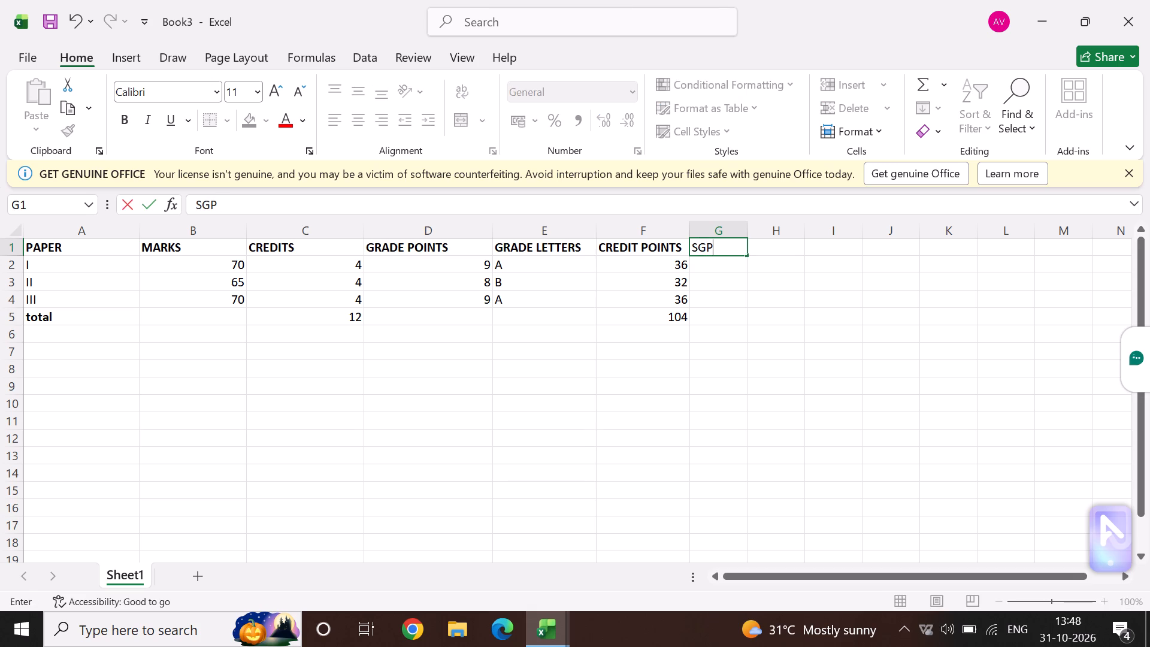
pyautogui.press('Return')
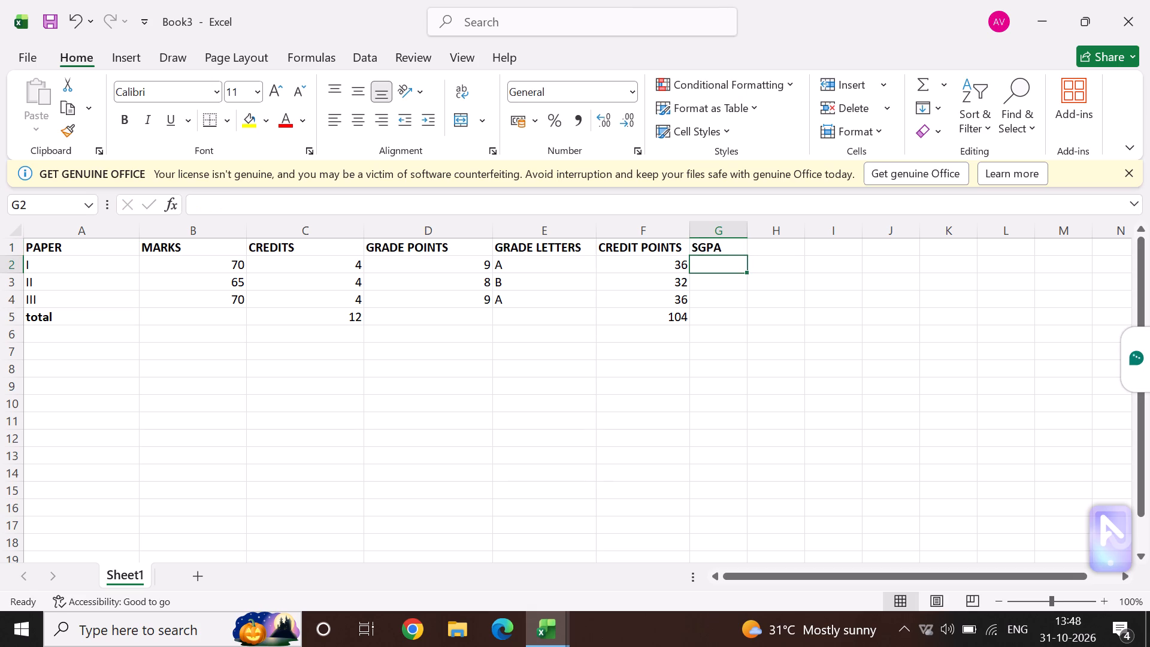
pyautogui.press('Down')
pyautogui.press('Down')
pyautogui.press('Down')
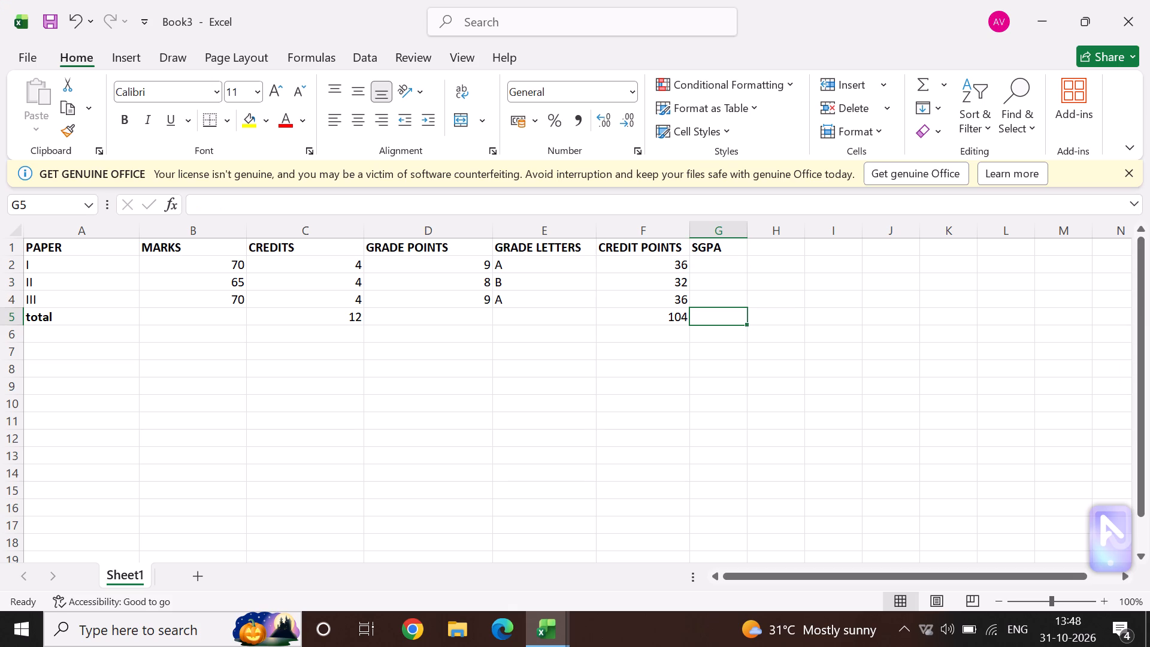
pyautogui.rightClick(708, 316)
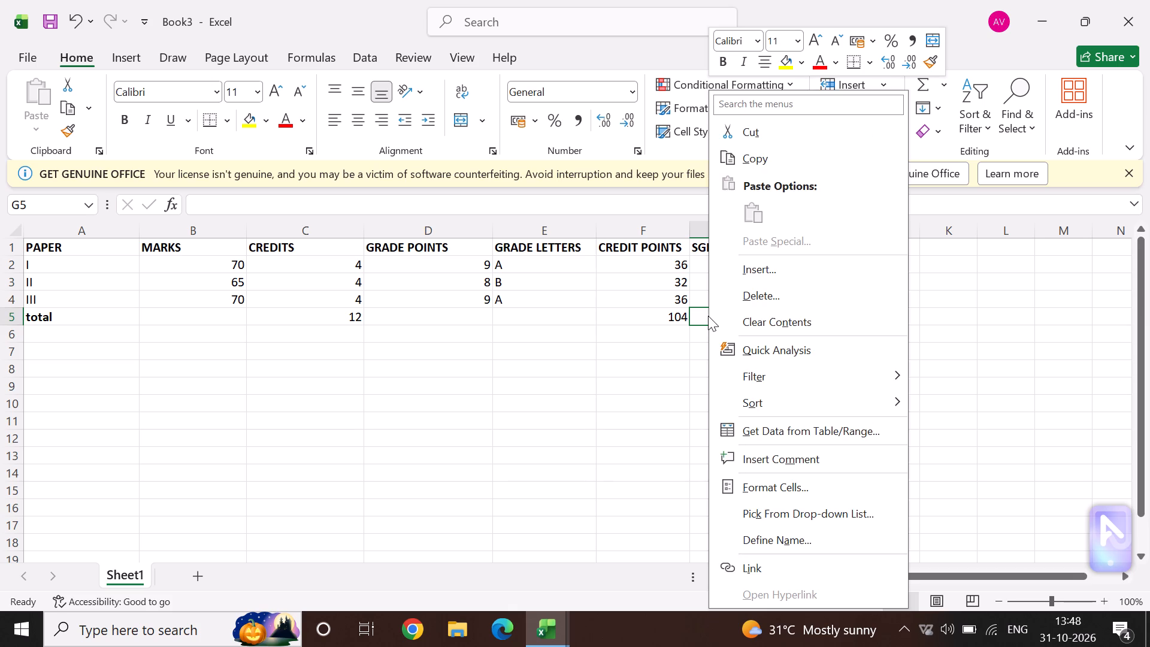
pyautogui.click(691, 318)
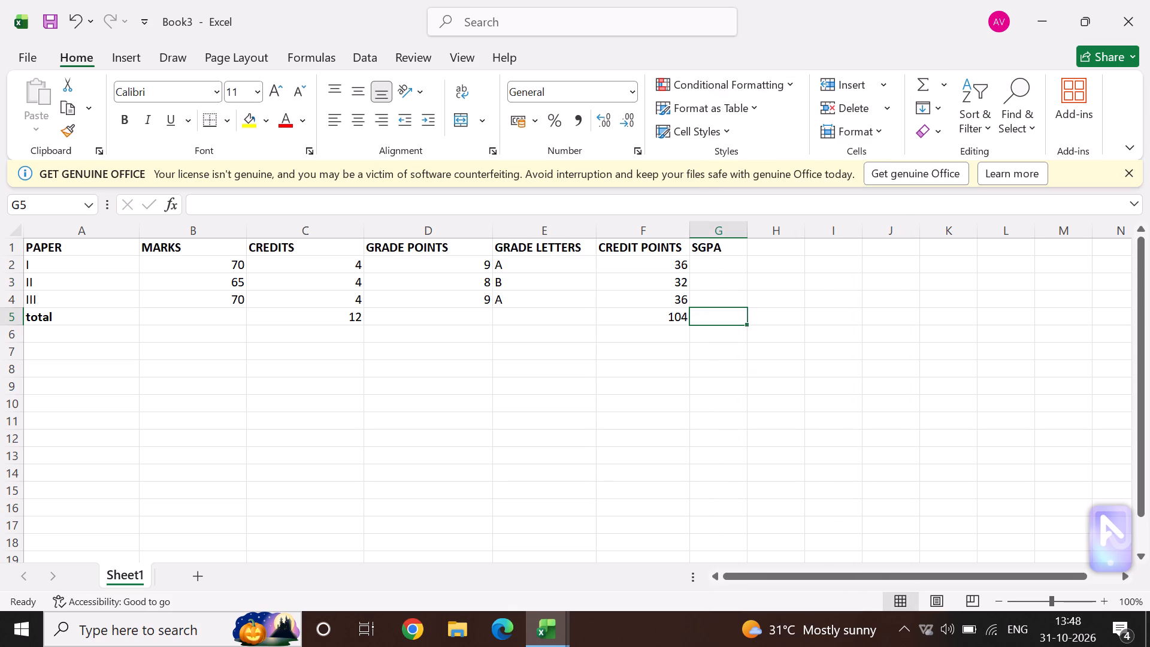
# Apply data validation to the whole SGPA column (G) allowing decimal values between 2 and 4.
pyautogui.click(718, 235)
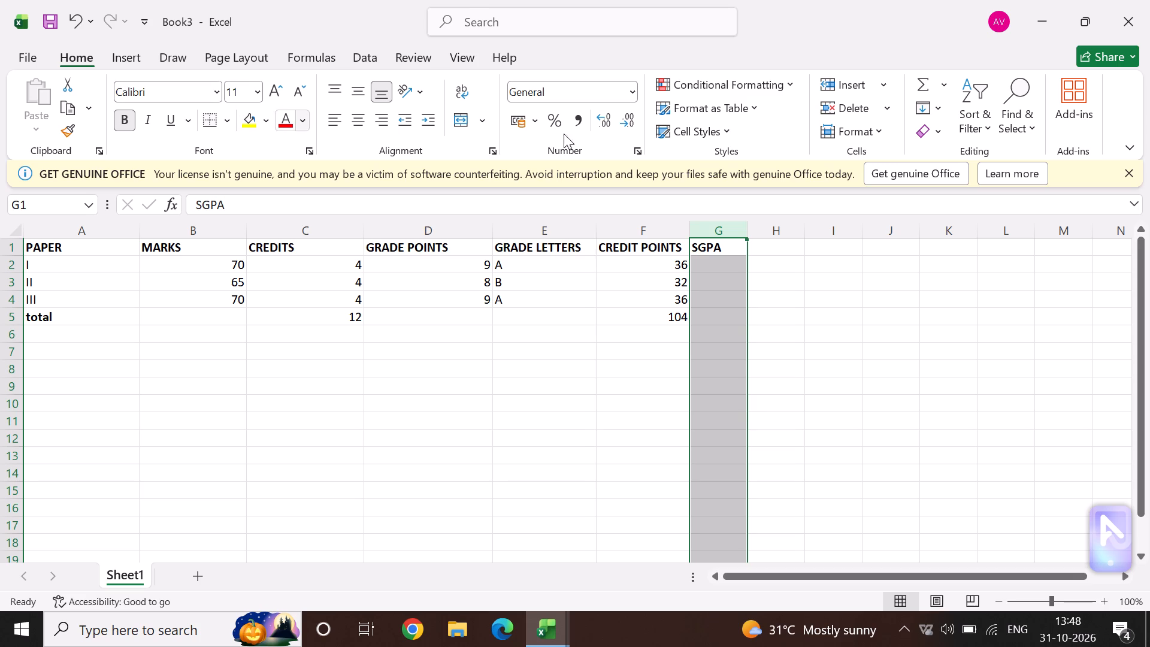
pyautogui.click(359, 52)
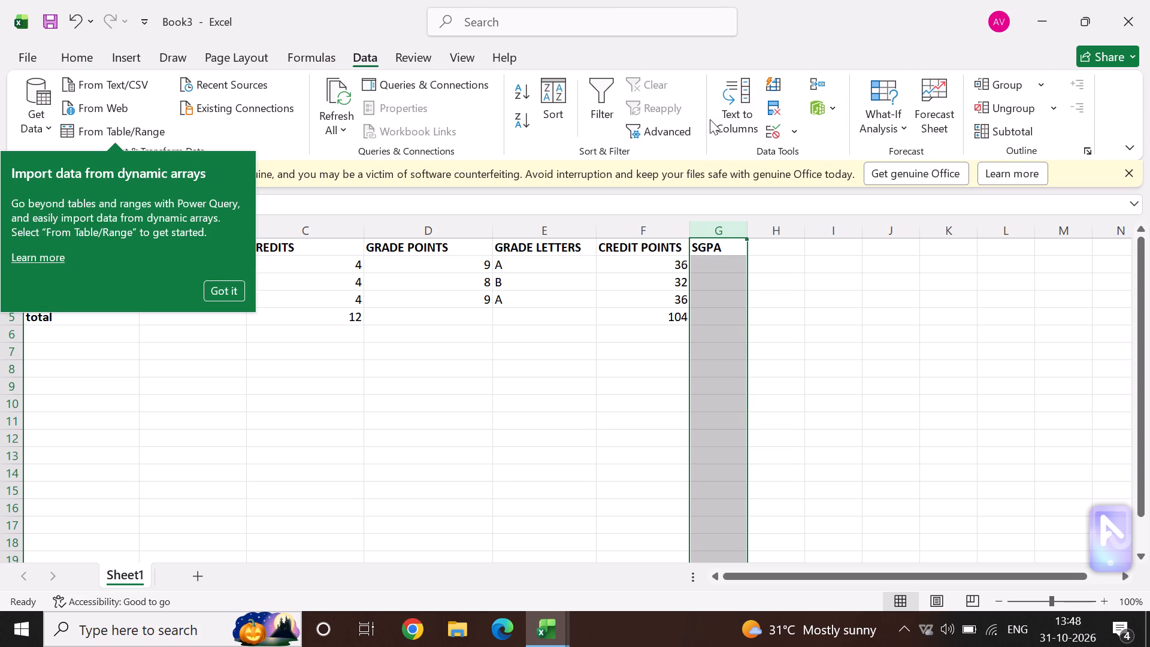
pyautogui.click(795, 134)
pyautogui.click(793, 158)
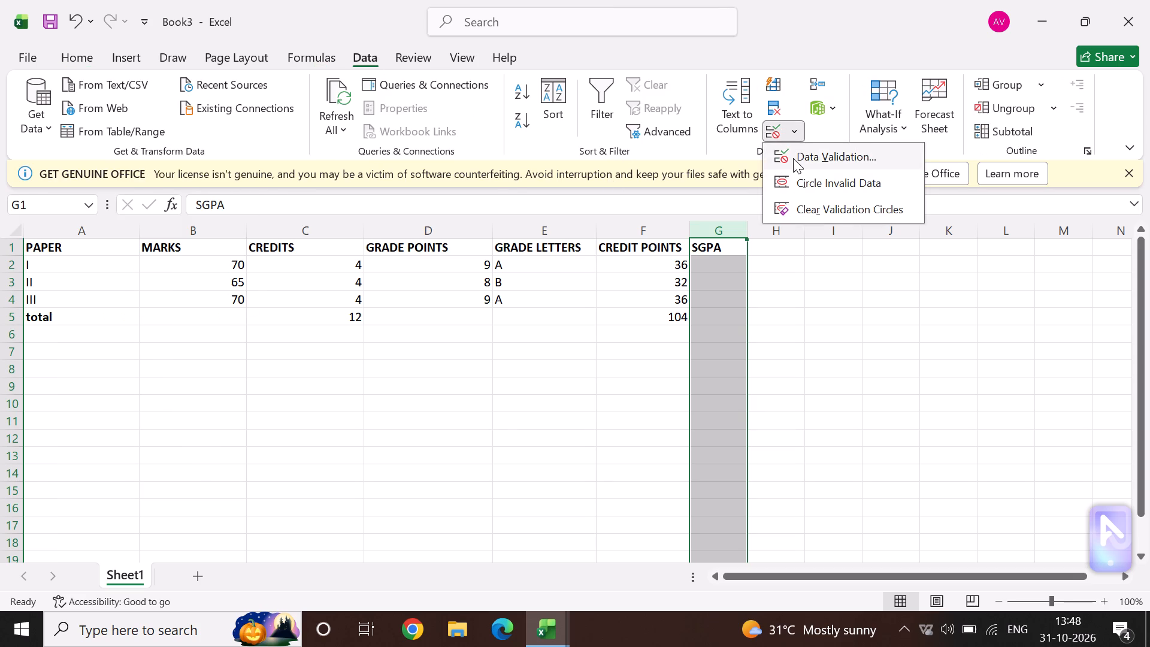
pyautogui.click(240, 241)
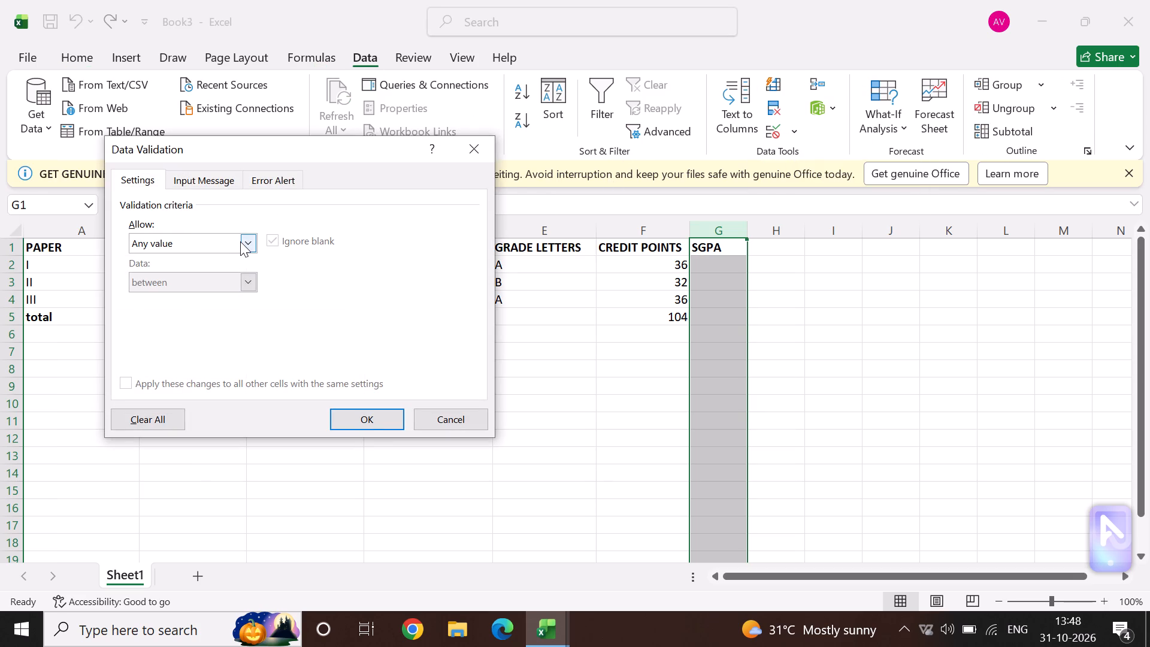
pyautogui.click(176, 279)
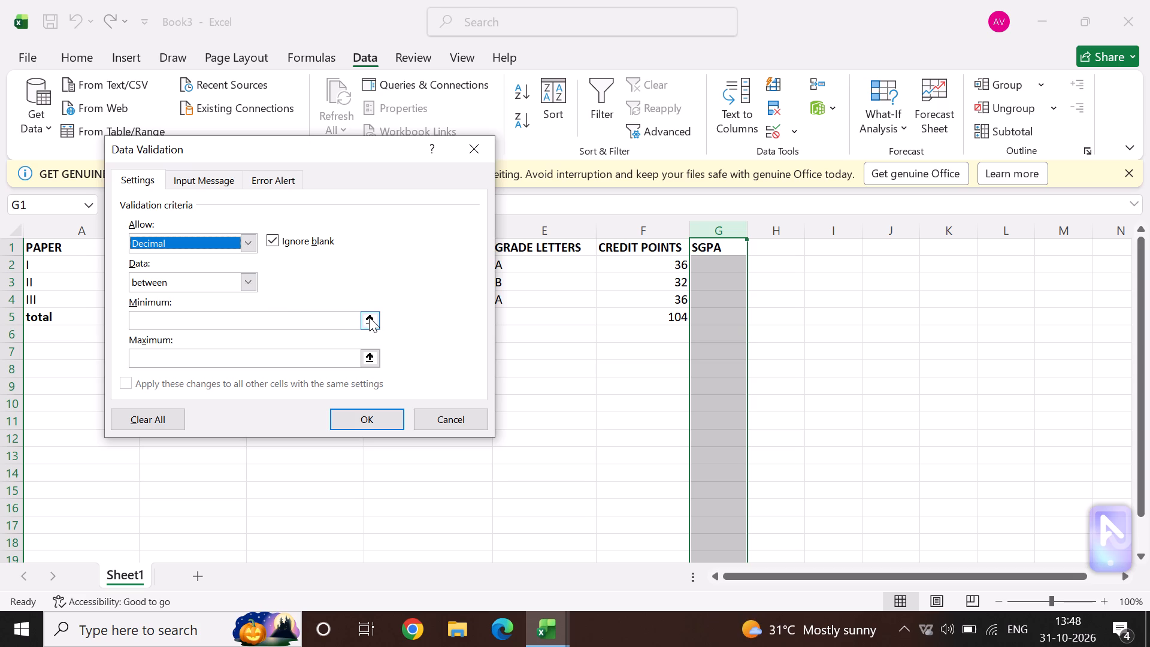
pyautogui.click(249, 286)
pyautogui.click(249, 286)
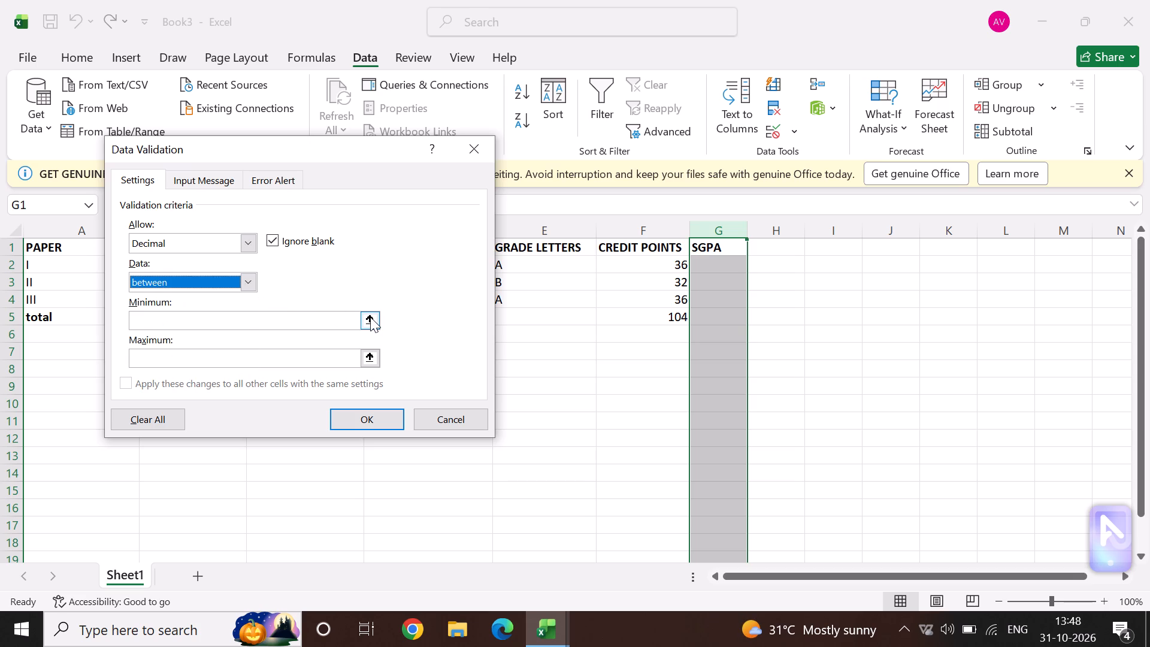
pyautogui.click(370, 317)
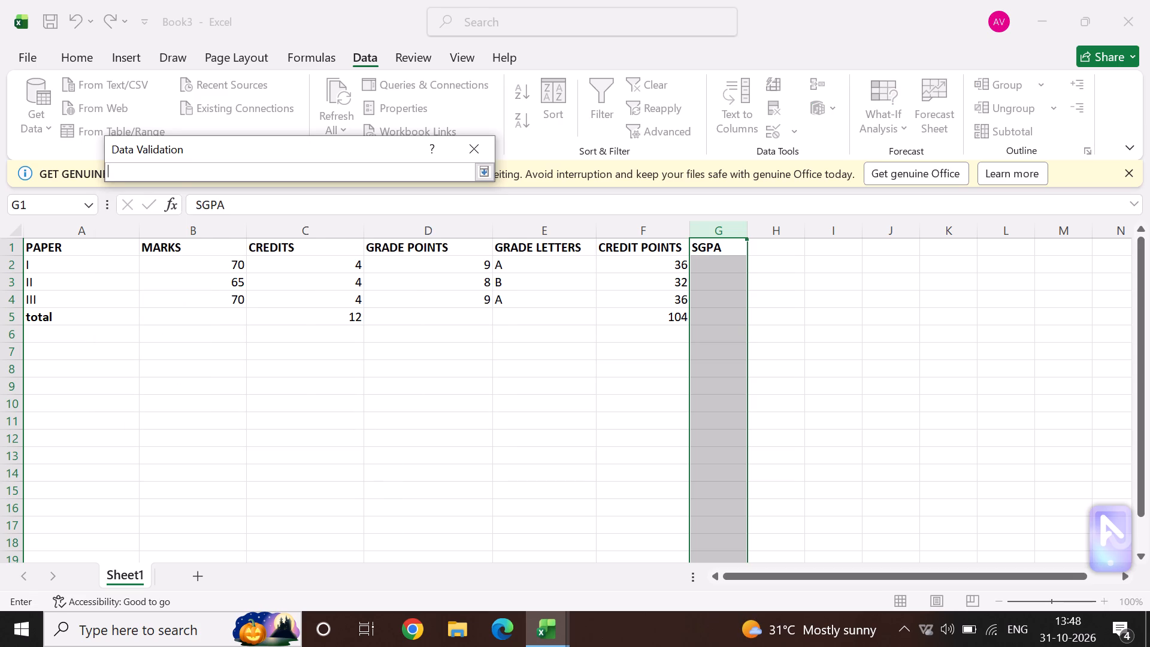
pyautogui.click(477, 177)
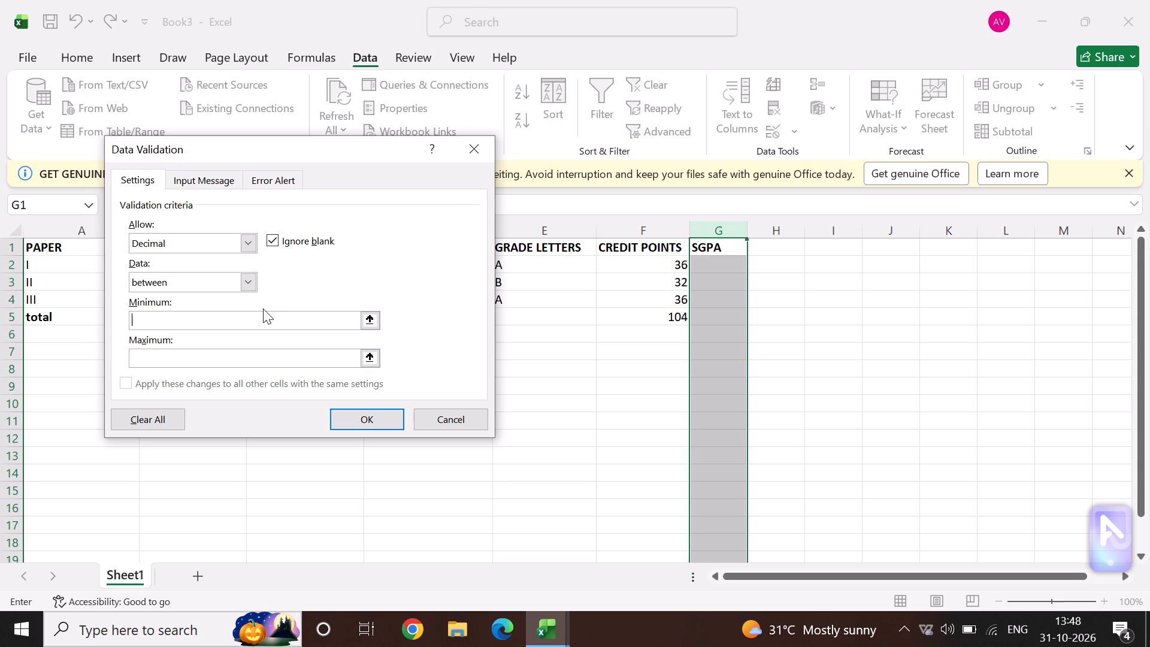
pyautogui.press('2')
pyautogui.press('Down')
pyautogui.press('BackSpace')
pyautogui.press('BackSpace')
pyautogui.press('BackSpace')
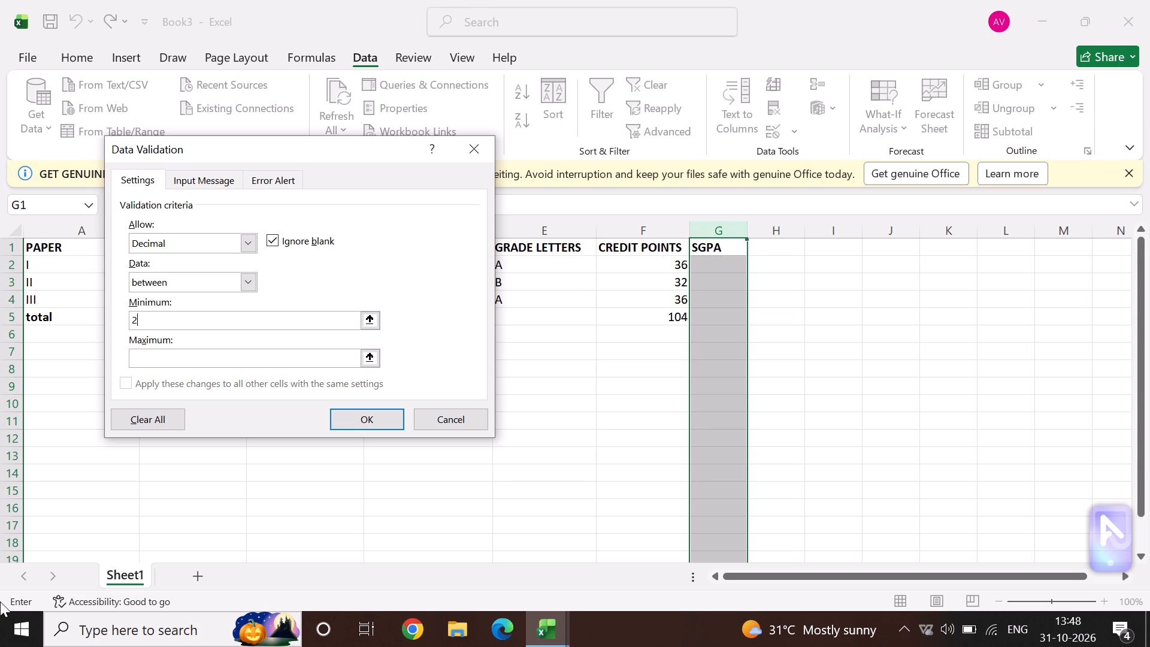
pyautogui.press('Return')
pyautogui.press('Return')
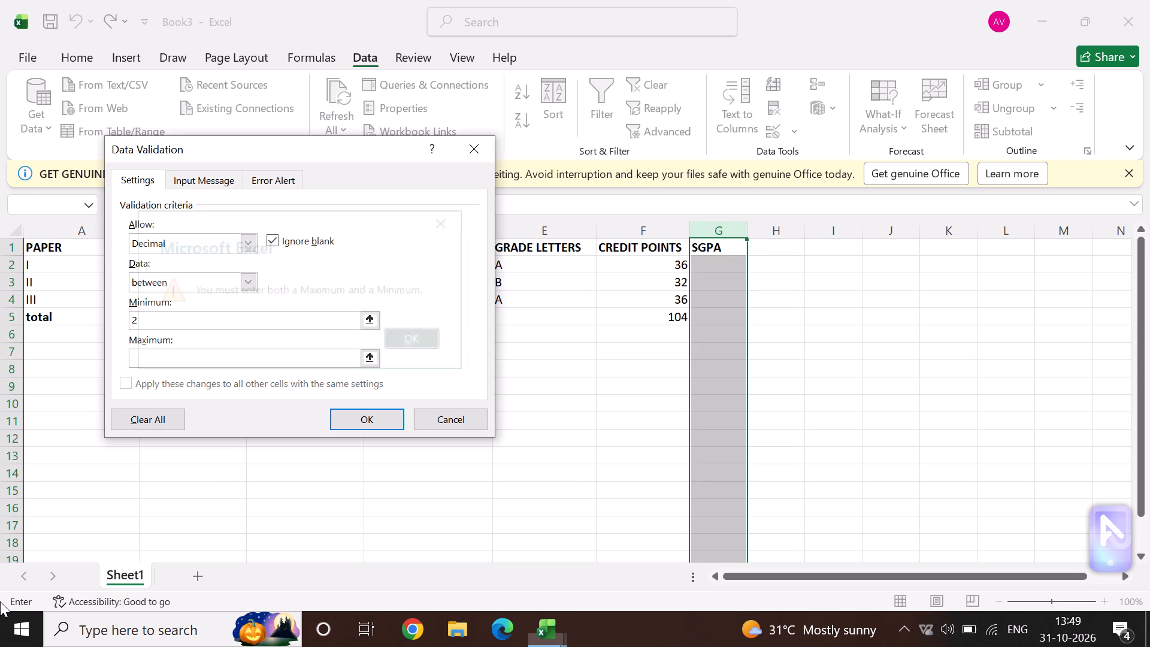
pyautogui.press('4')
pyautogui.press('Return')
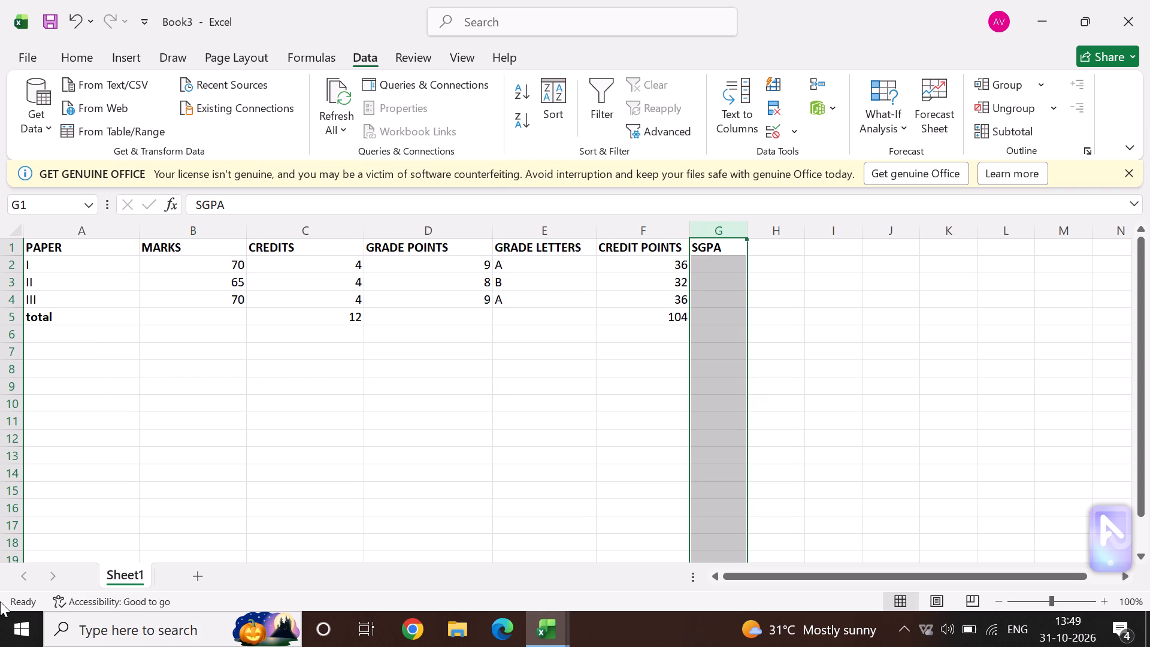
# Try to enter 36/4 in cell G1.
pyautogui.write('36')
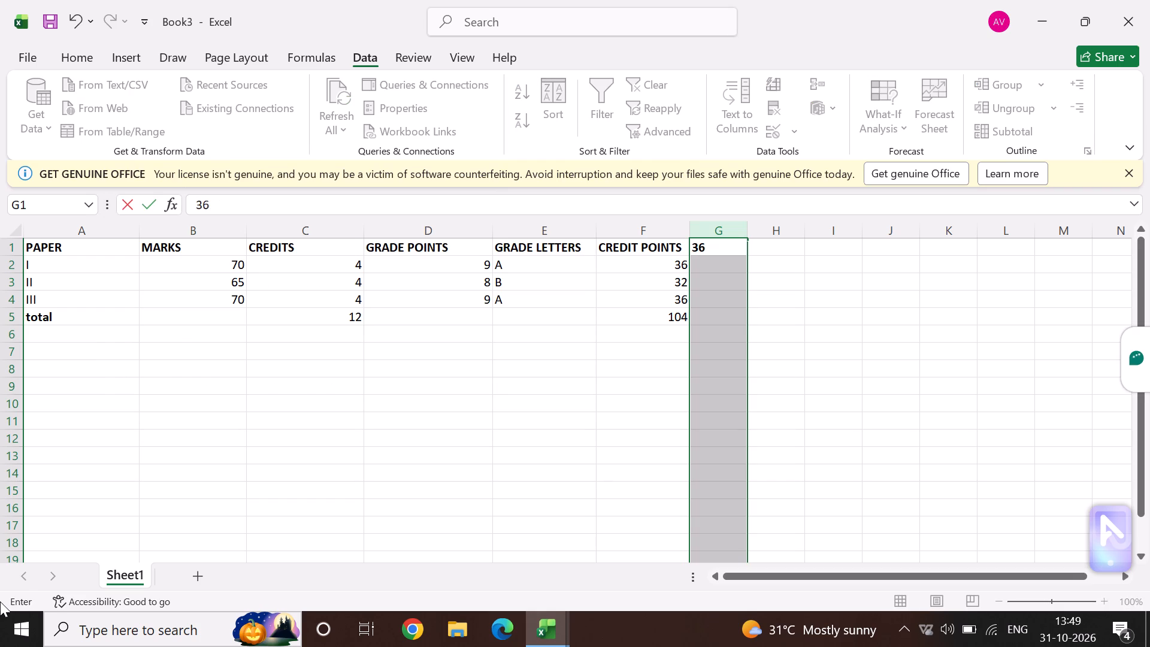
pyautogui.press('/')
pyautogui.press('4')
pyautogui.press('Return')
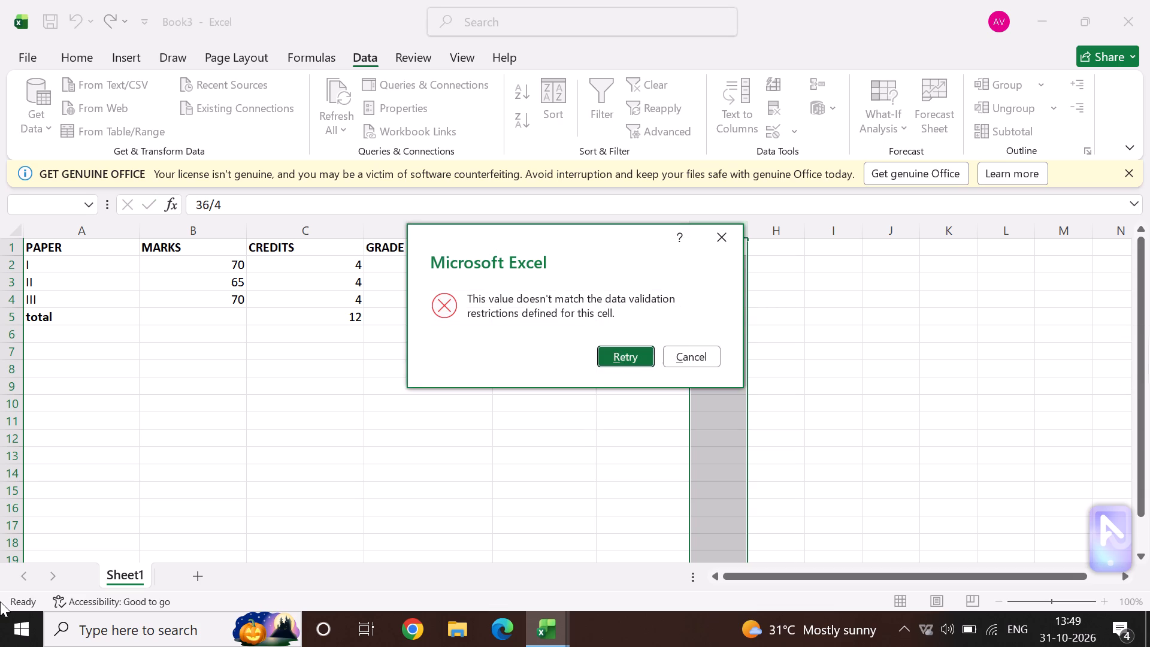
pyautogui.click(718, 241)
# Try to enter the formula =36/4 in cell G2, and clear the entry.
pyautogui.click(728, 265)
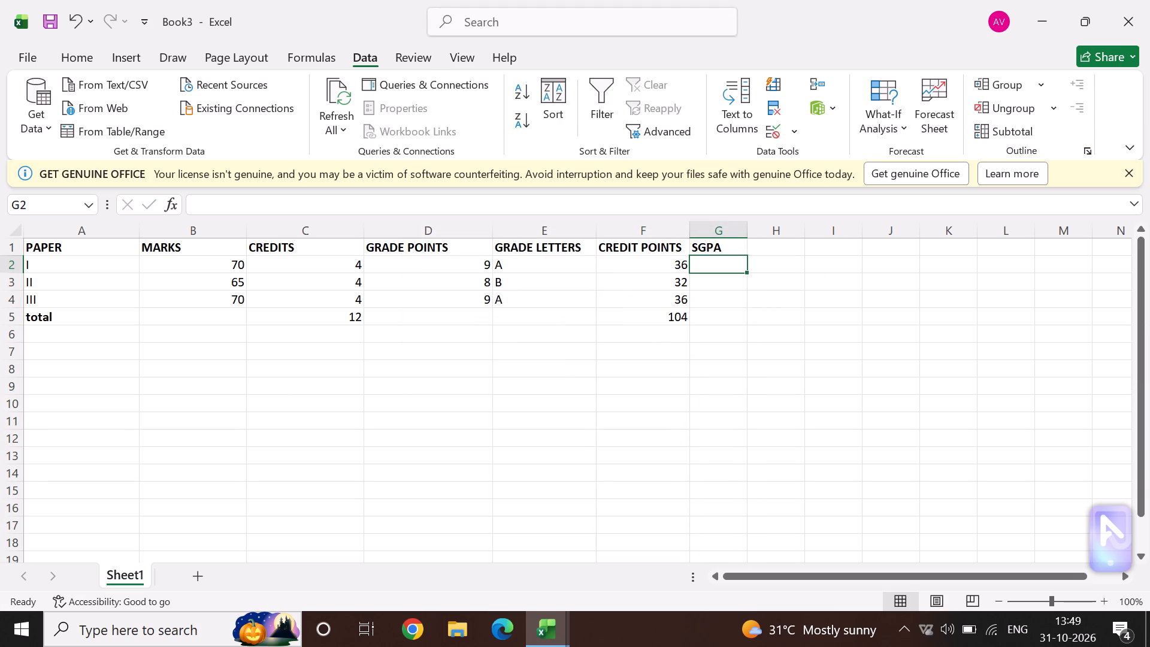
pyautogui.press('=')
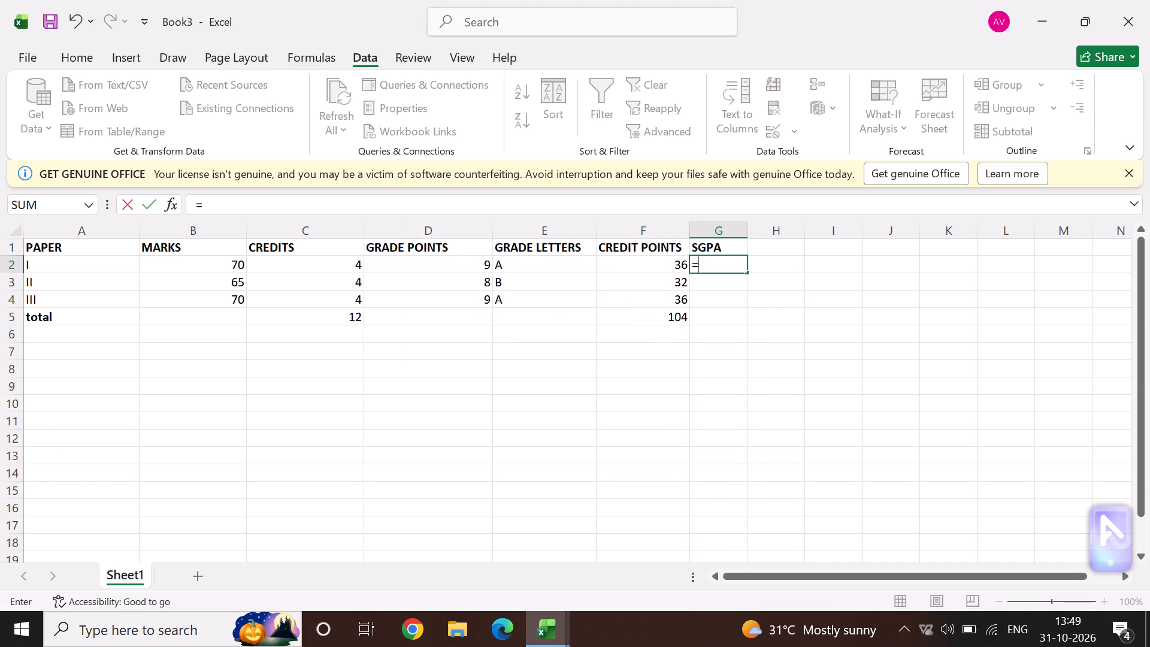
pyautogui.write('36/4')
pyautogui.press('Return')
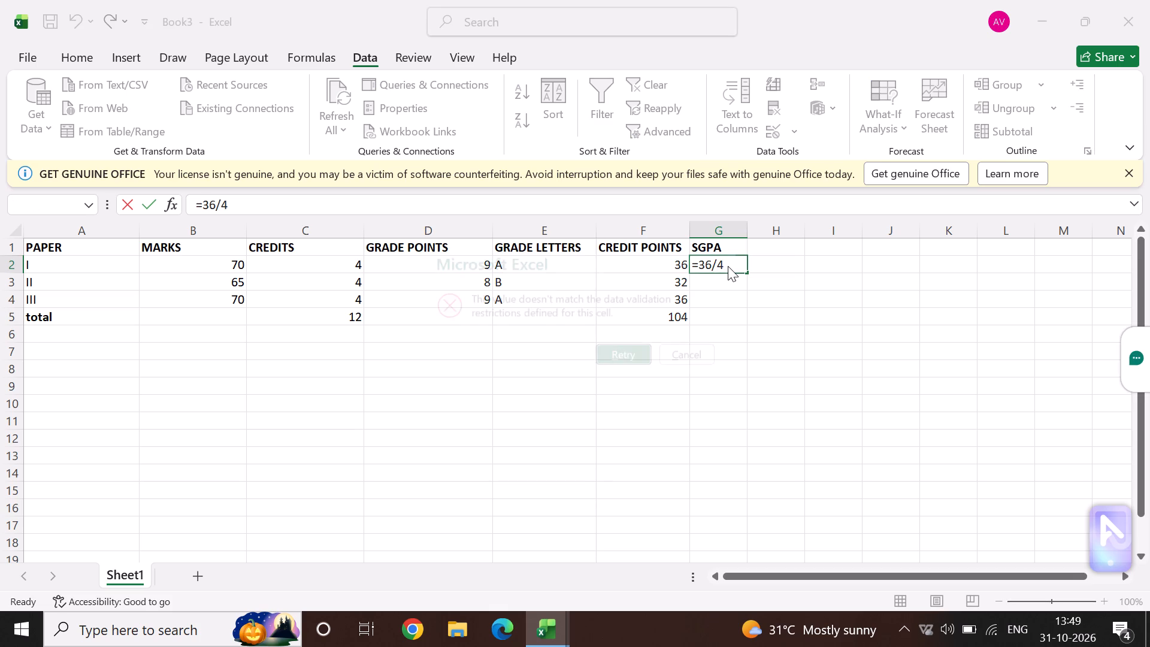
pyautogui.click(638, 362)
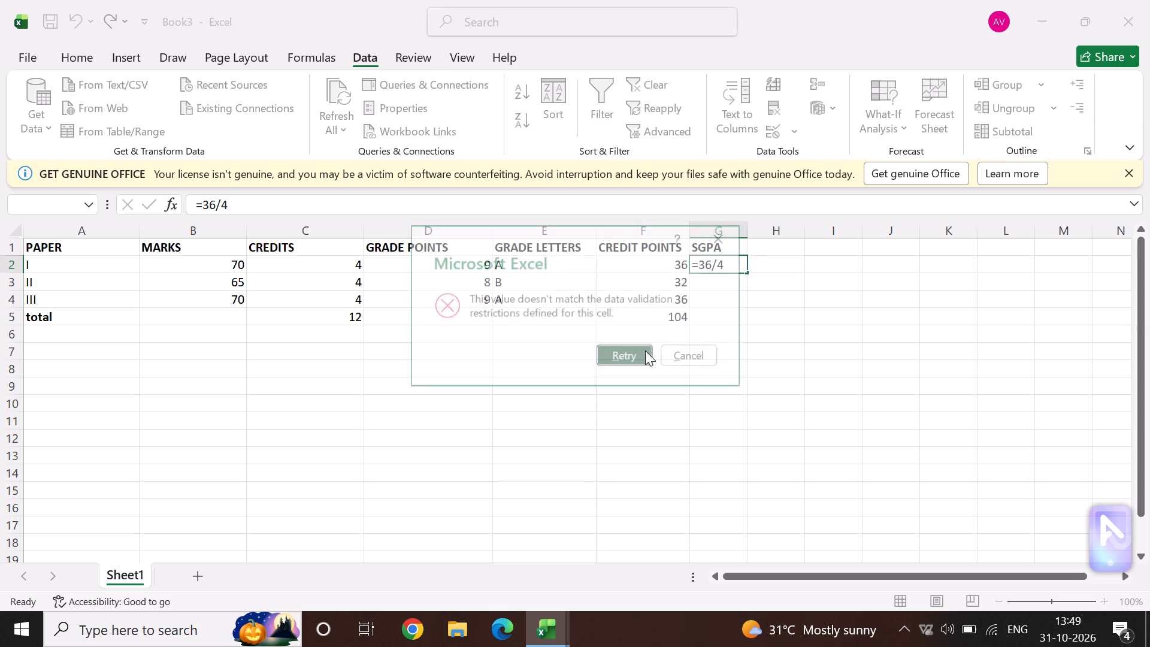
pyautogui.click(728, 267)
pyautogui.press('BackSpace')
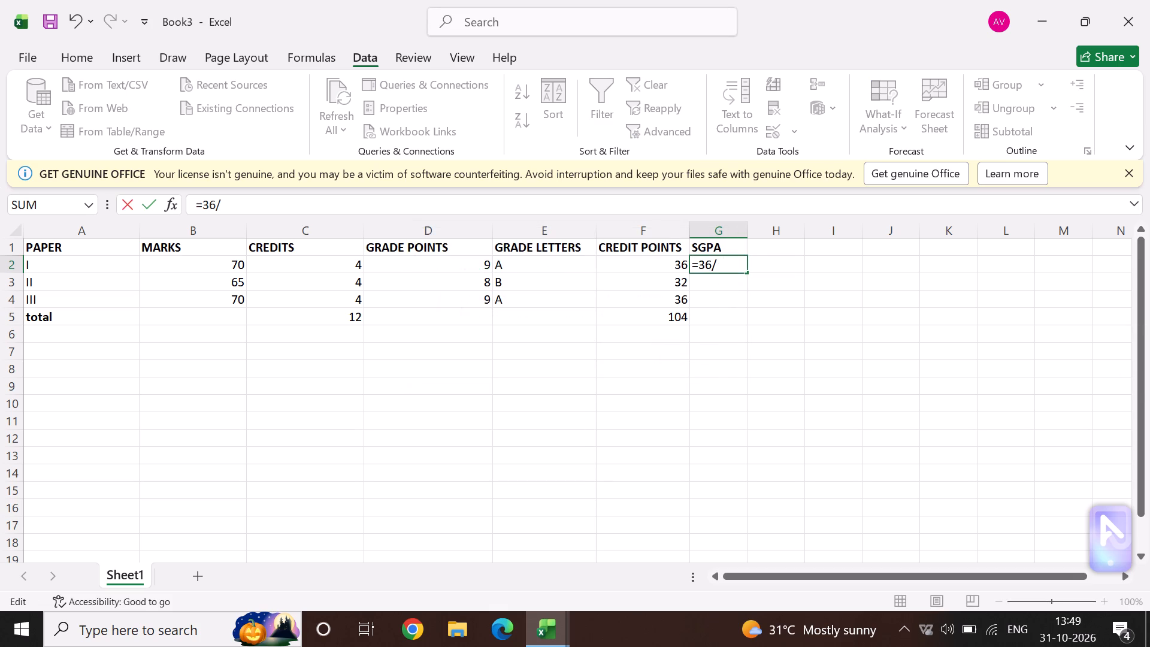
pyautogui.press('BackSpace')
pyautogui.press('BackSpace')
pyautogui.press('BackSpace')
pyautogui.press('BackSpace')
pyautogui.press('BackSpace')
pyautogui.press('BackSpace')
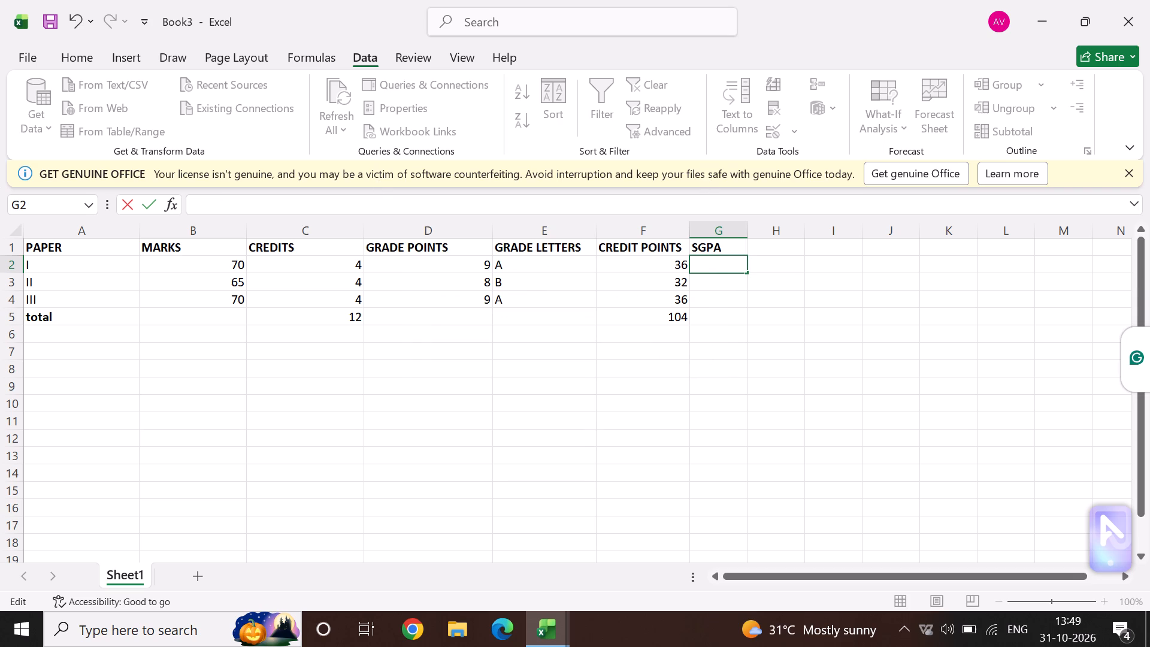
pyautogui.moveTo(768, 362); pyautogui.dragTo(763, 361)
# Change column G's decimal validation limits to a minimum of 0 and a maximum of 2.
pyautogui.click(719, 234)
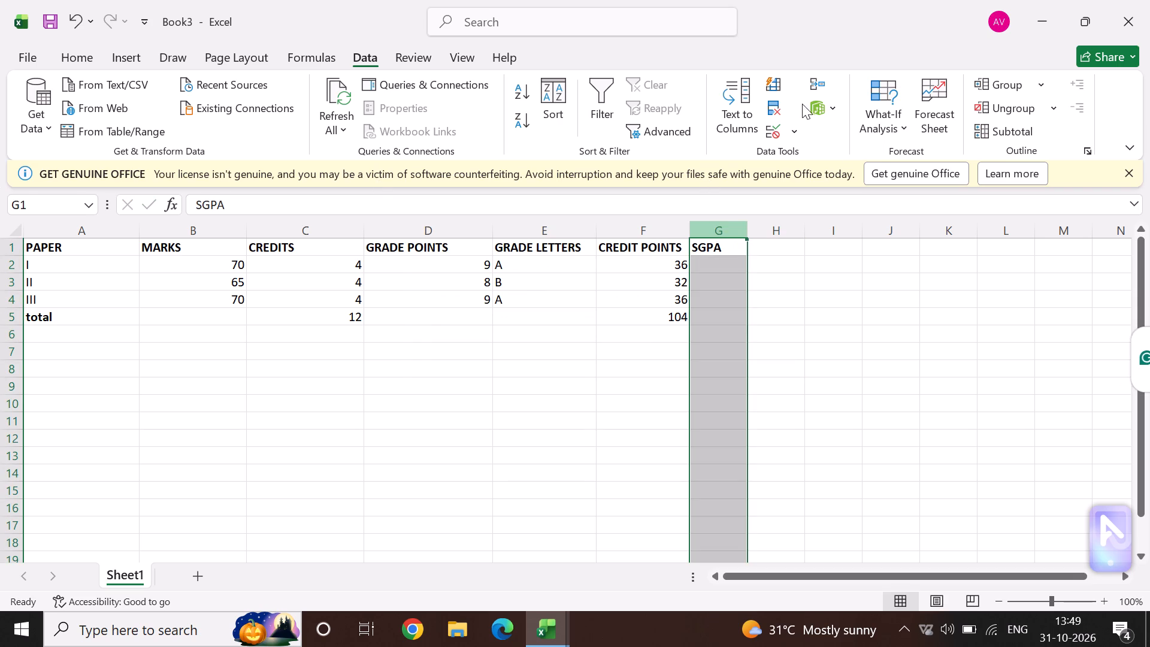
pyautogui.click(792, 125)
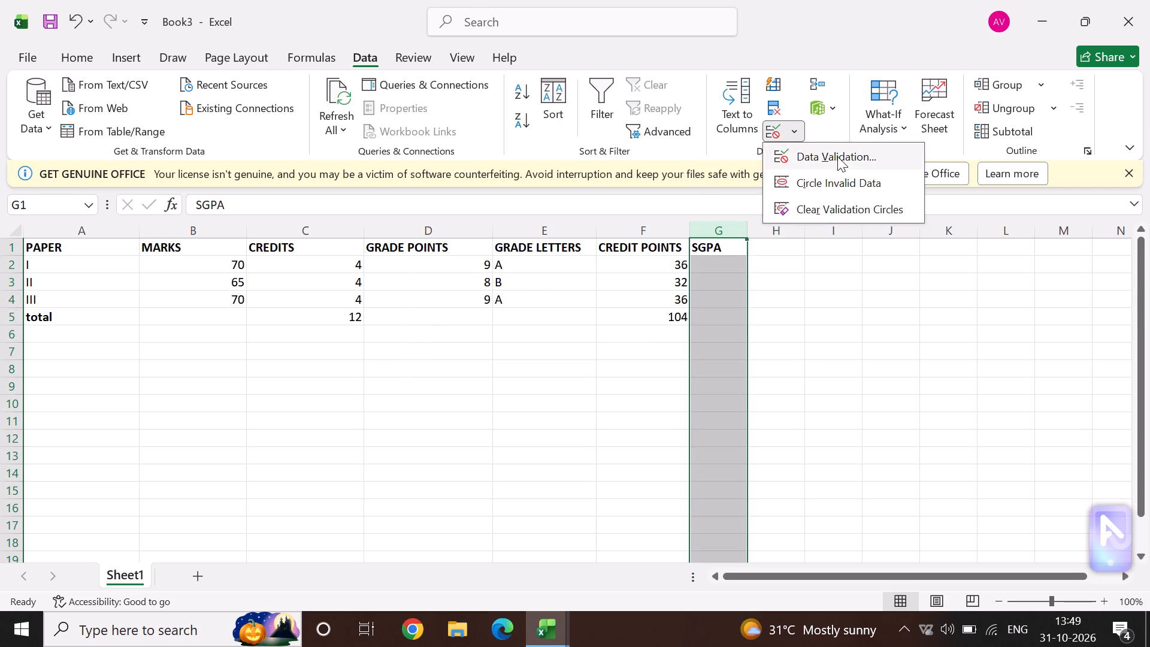
pyautogui.click(837, 156)
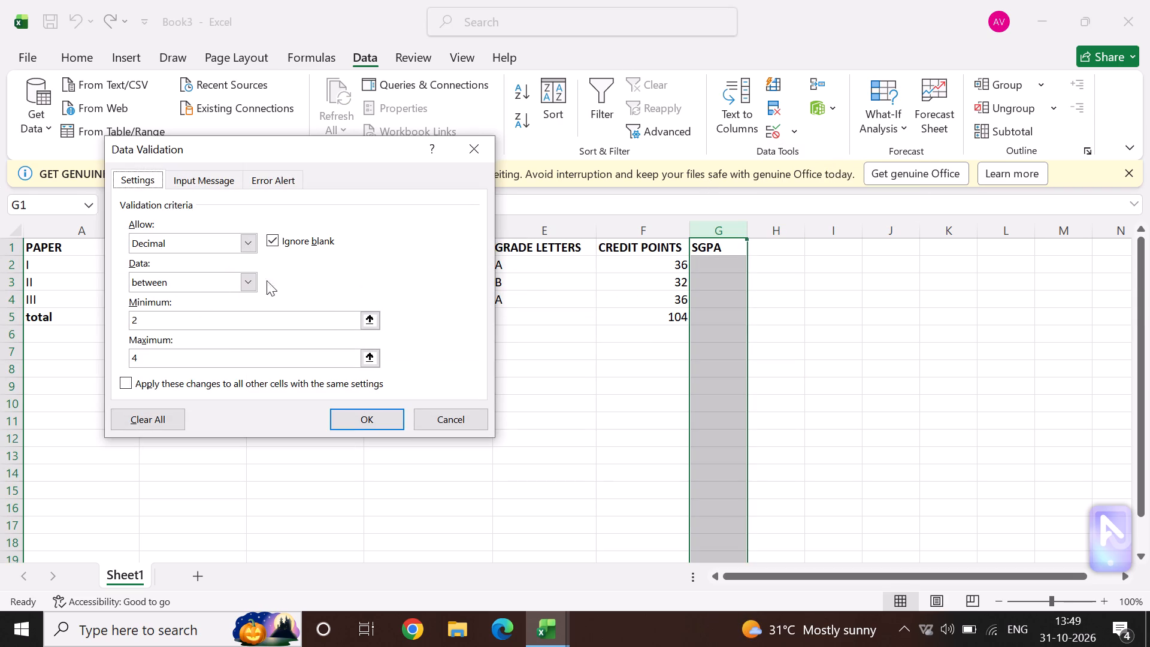
pyautogui.click(370, 323)
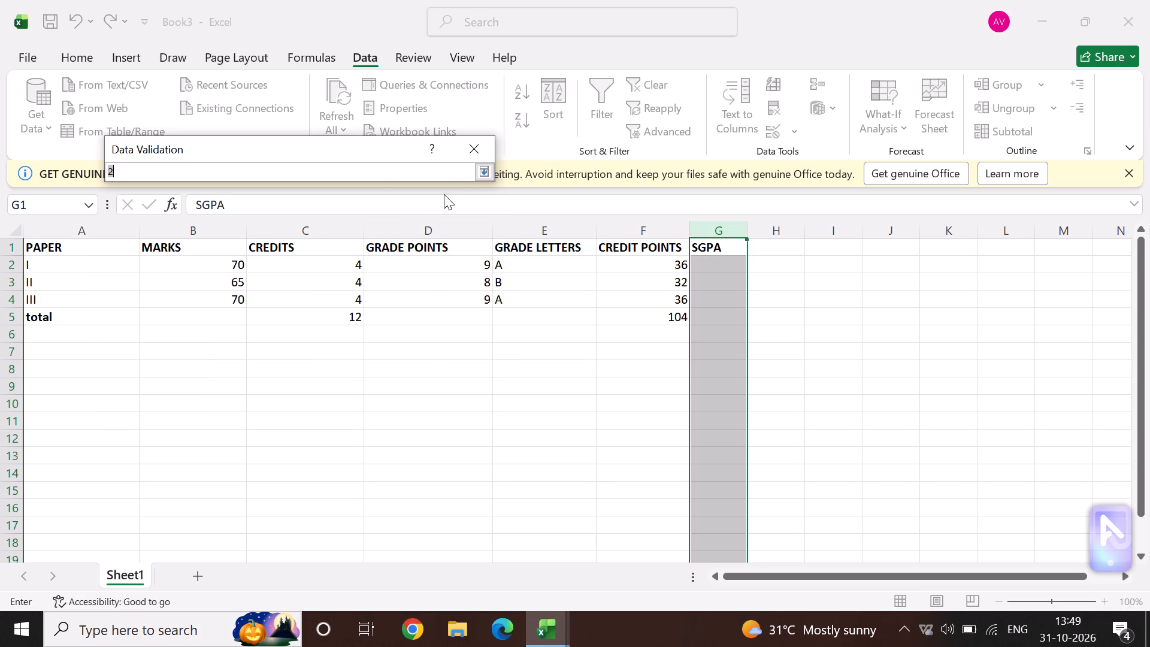
pyautogui.click(484, 176)
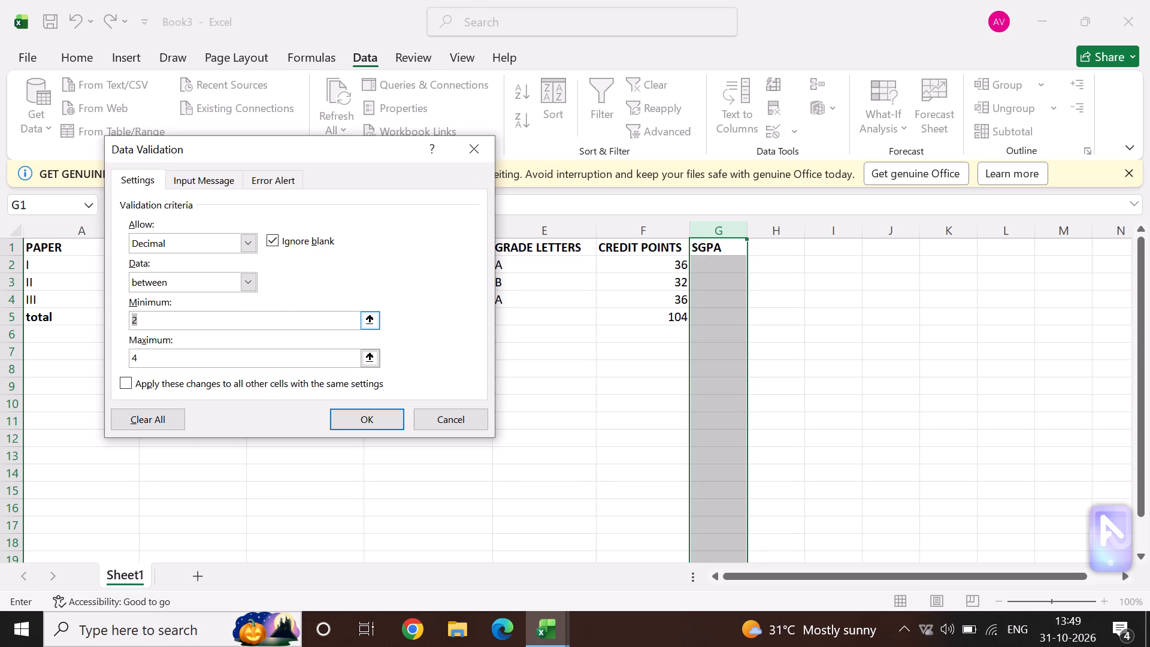
pyautogui.click(256, 322)
pyautogui.press('BackSpace')
pyautogui.press('0')
pyautogui.click(259, 358)
pyautogui.press('BackSpace')
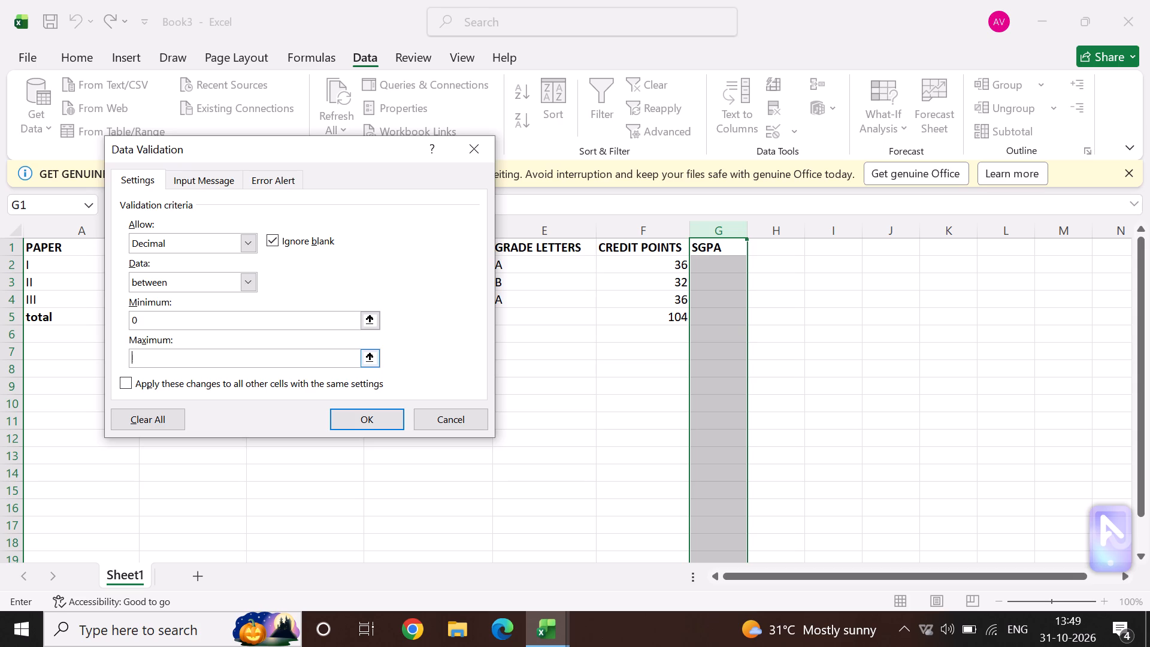
pyautogui.press('2')
pyautogui.press('Return')
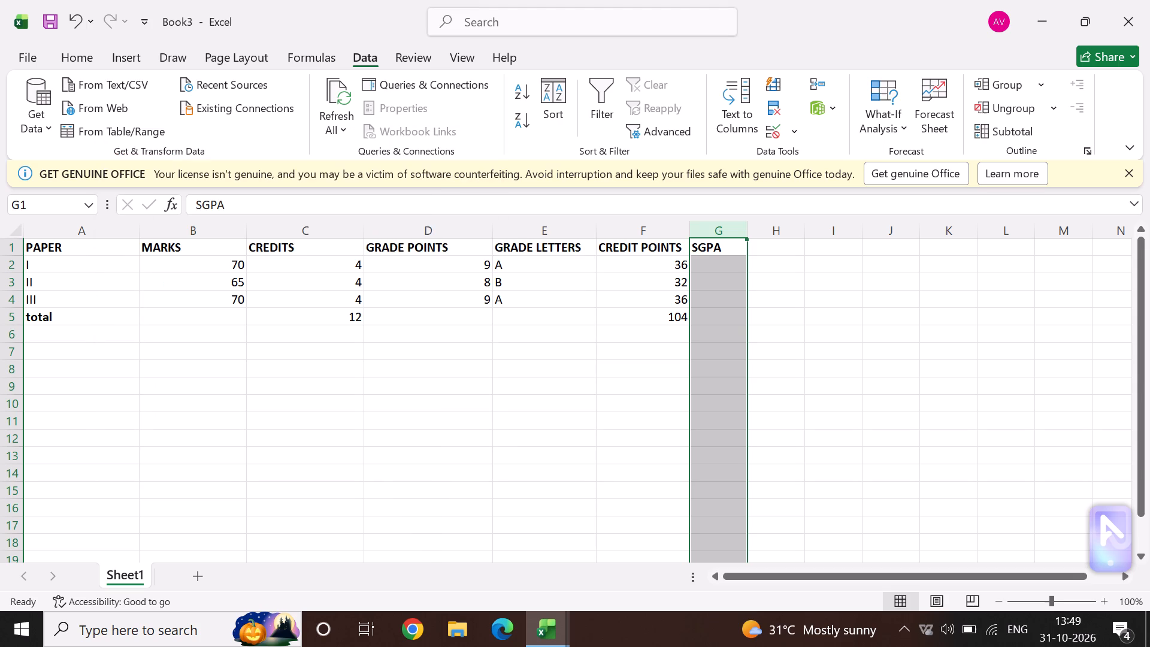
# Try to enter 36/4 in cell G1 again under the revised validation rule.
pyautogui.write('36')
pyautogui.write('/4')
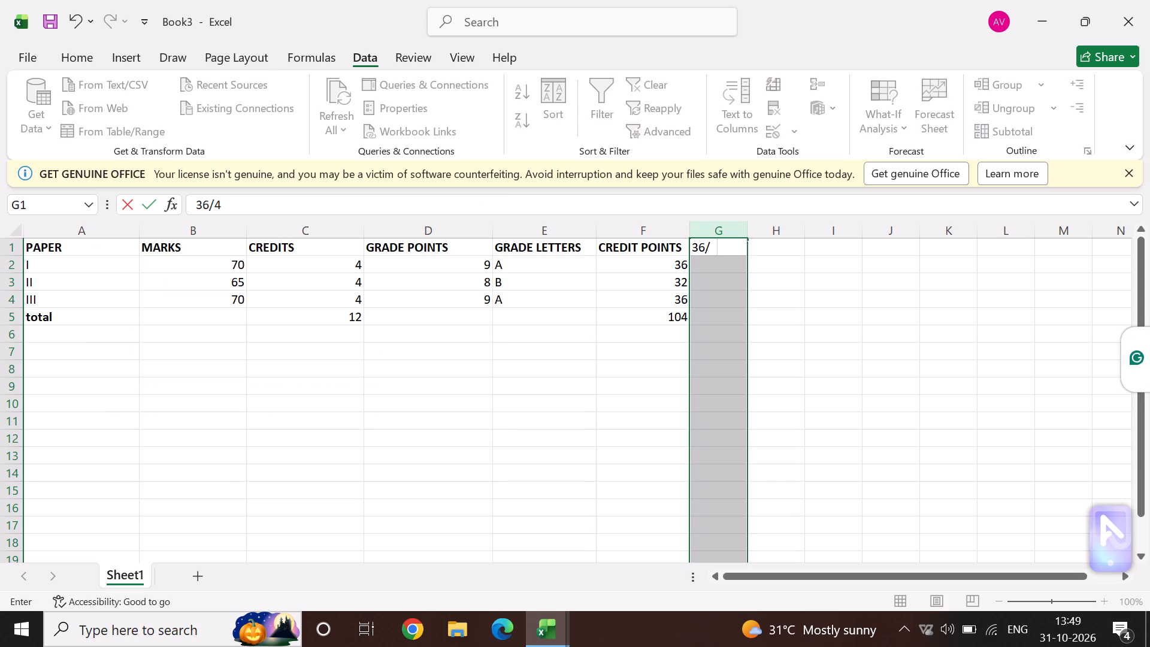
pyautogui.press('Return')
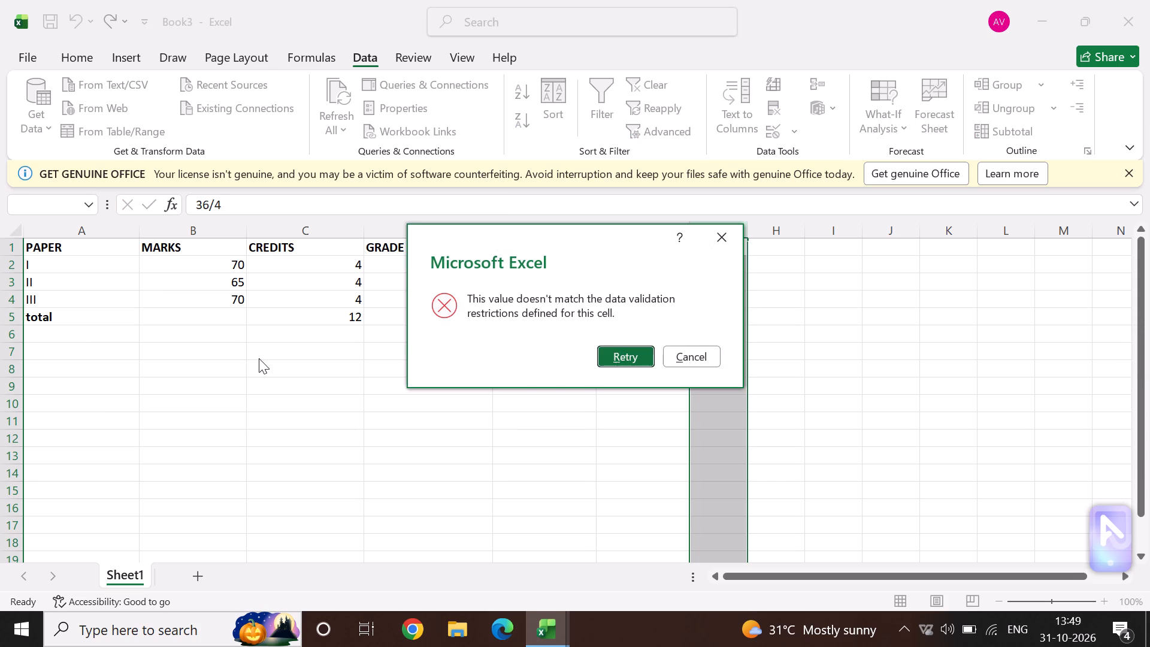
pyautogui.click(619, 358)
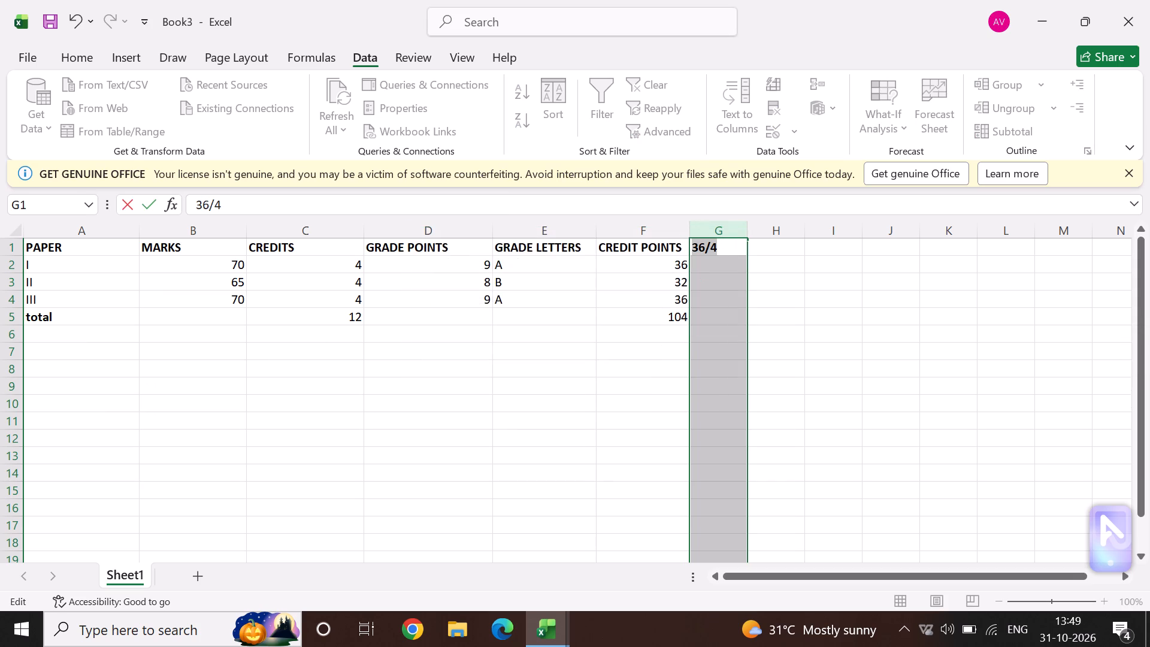
# Clear all content from cell G1, leaving the cell selected.
pyautogui.click(734, 248)
pyautogui.press('BackSpace')
pyautogui.press('BackSpace')
pyautogui.press('BackSpace')
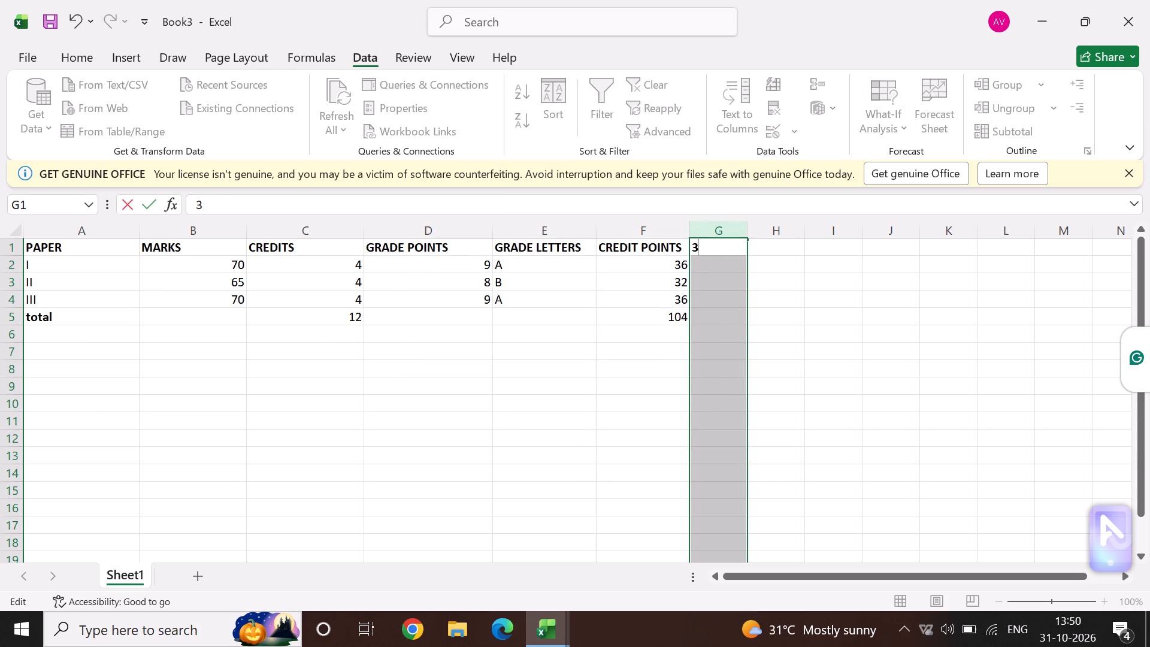
pyautogui.press('BackSpace')
pyautogui.press('Return')
pyautogui.click(714, 252)
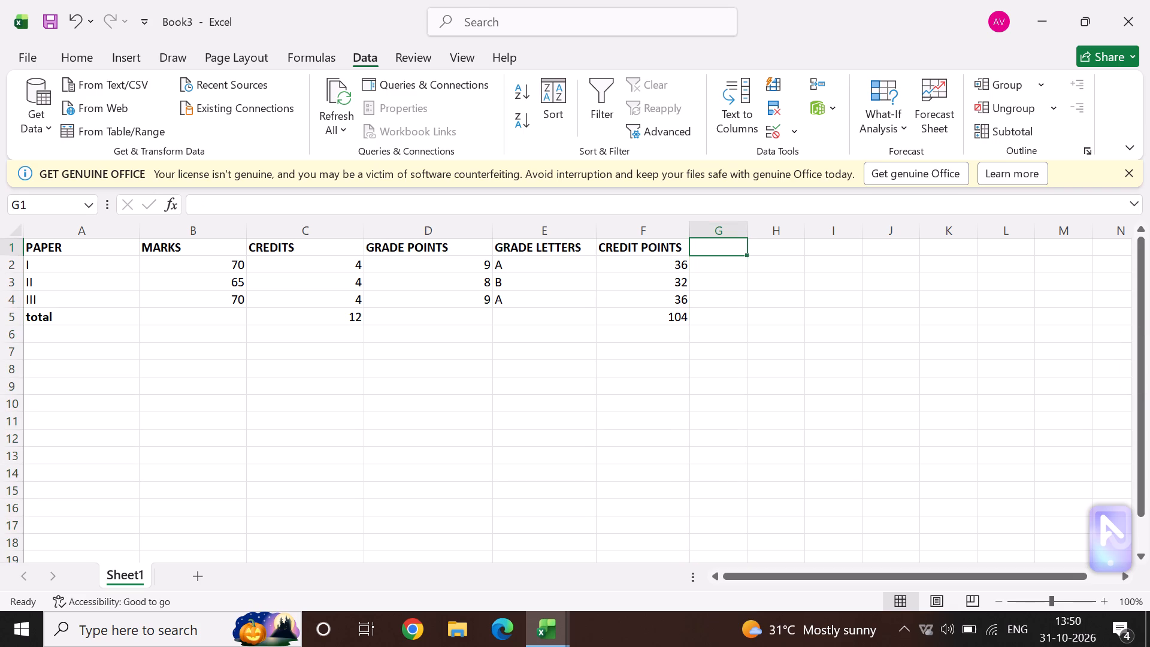
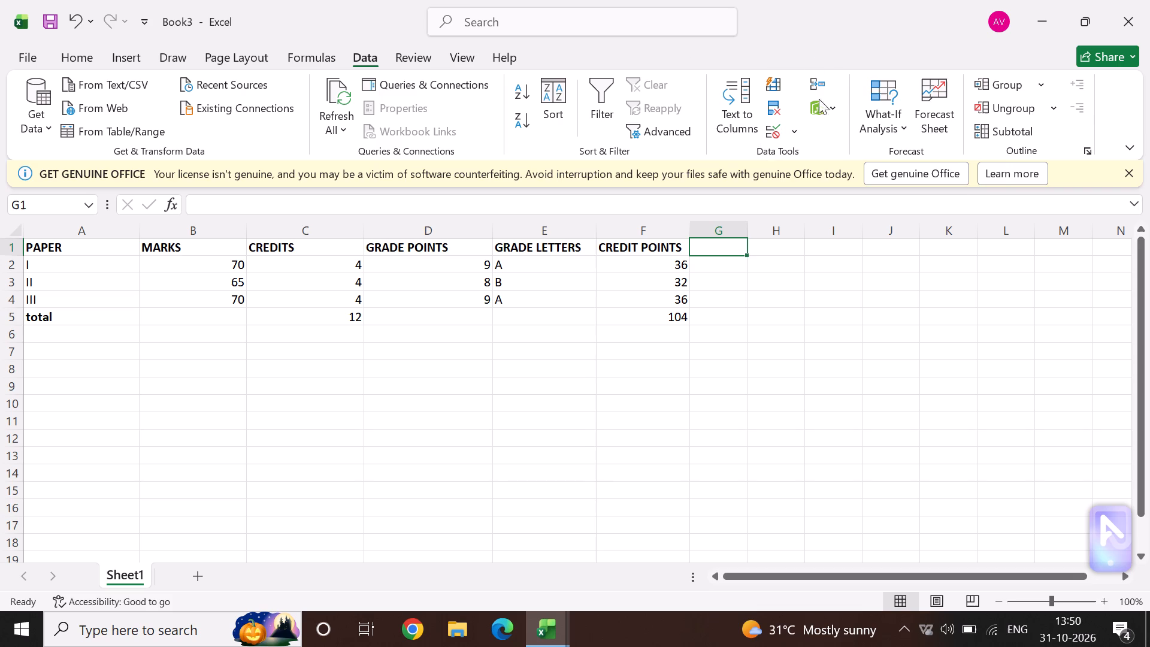
# Change cell G1's decimal validation limits to a minimum of 0.1 and a maximum of 100.0.
pyautogui.click(798, 134)
pyautogui.click(813, 162)
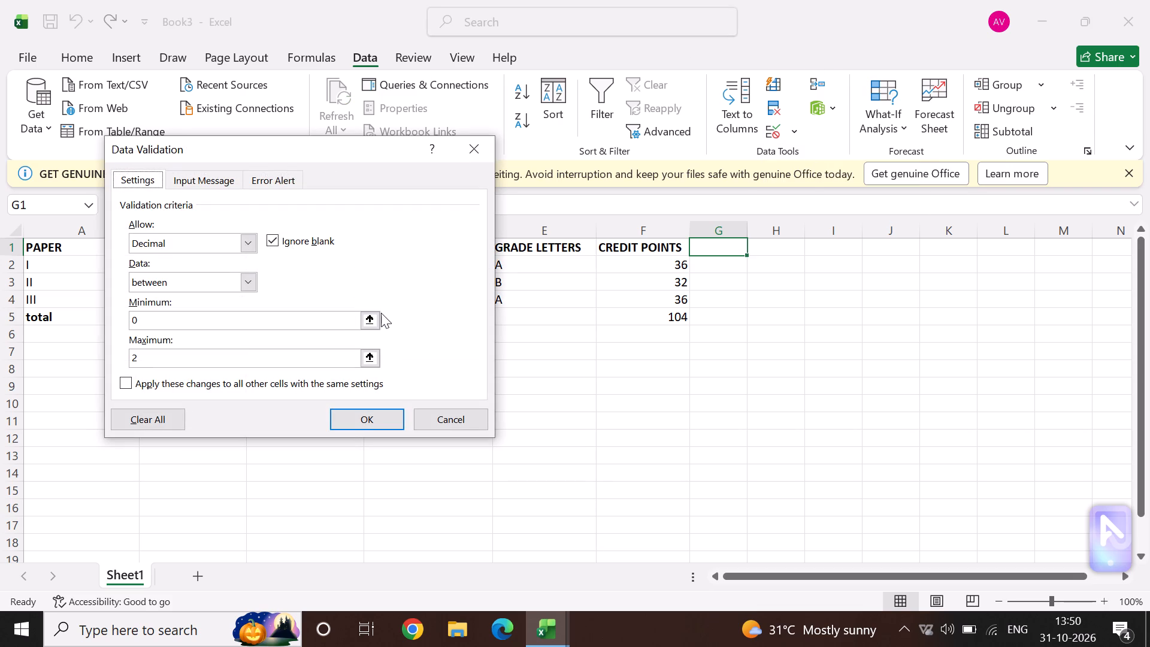
pyautogui.press('0')
pyautogui.press('0')
pyautogui.click(348, 319)
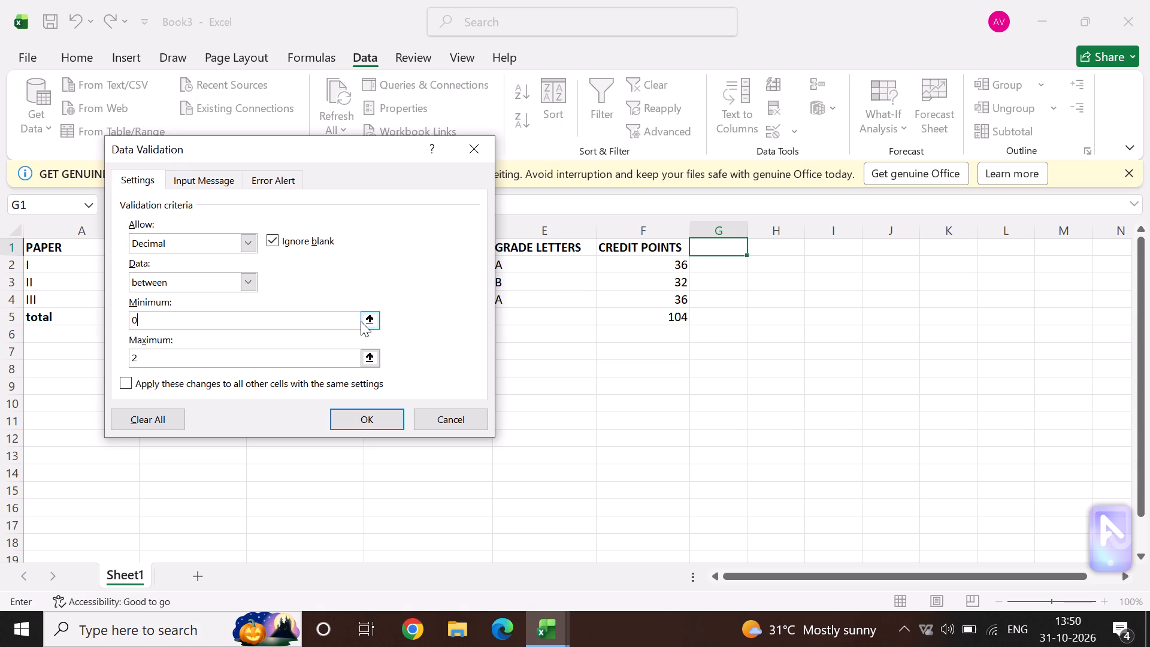
pyautogui.press('.')
pyautogui.press('1')
pyautogui.click(333, 350)
pyautogui.write('100')
pyautogui.press('.')
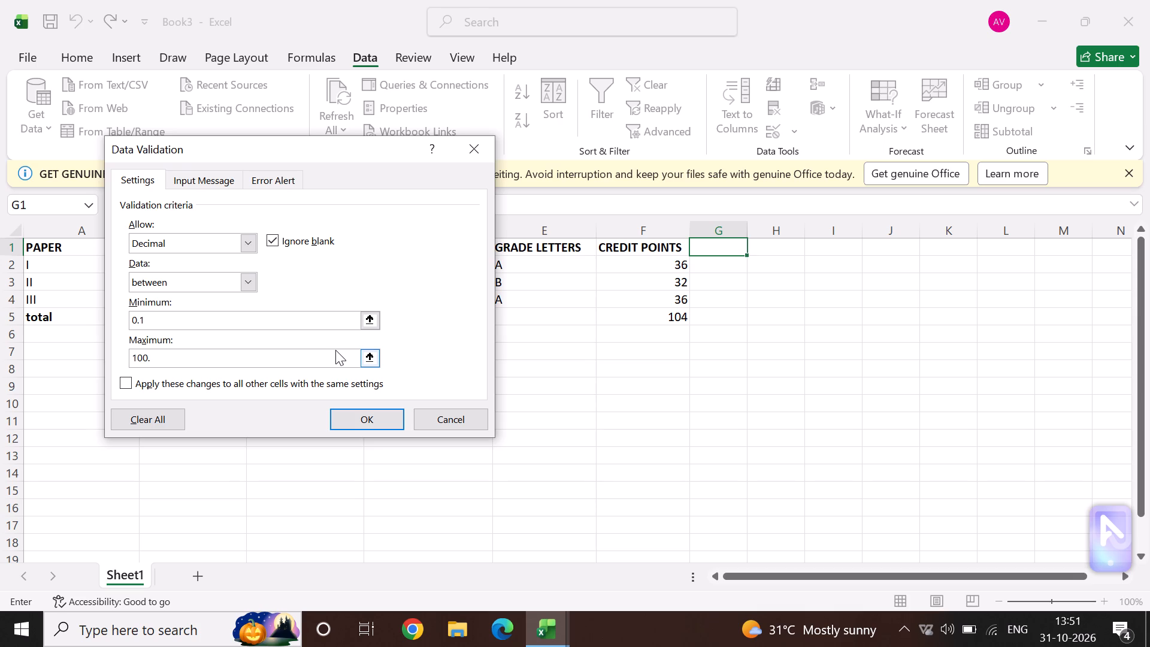
pyautogui.press('0')
pyautogui.press('Return')
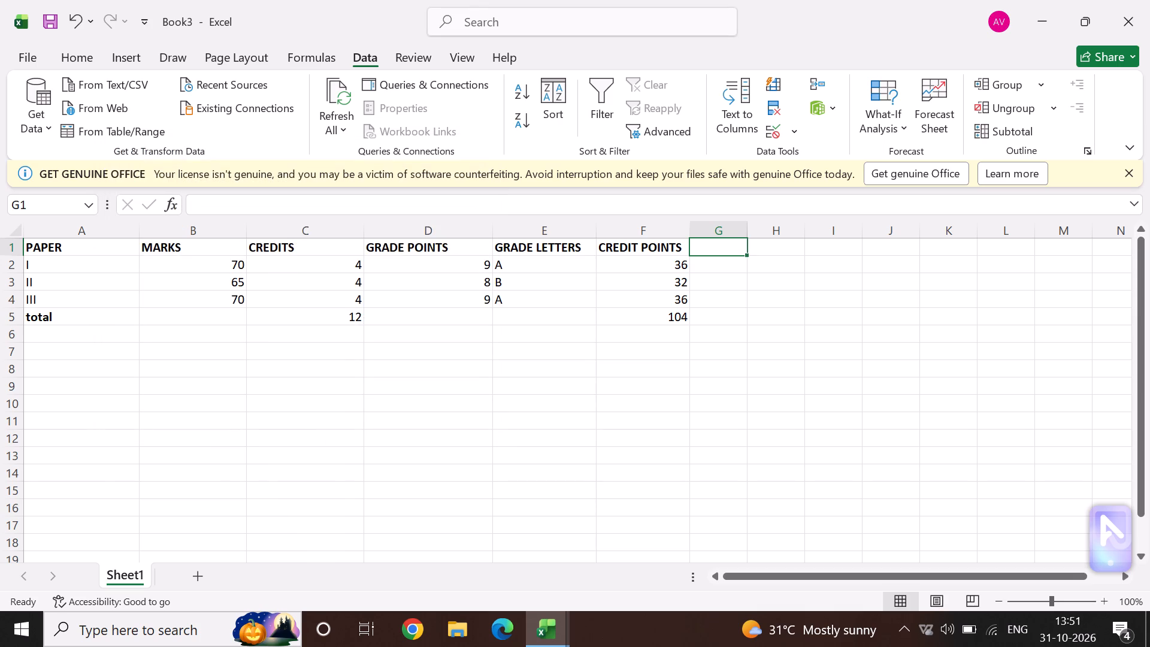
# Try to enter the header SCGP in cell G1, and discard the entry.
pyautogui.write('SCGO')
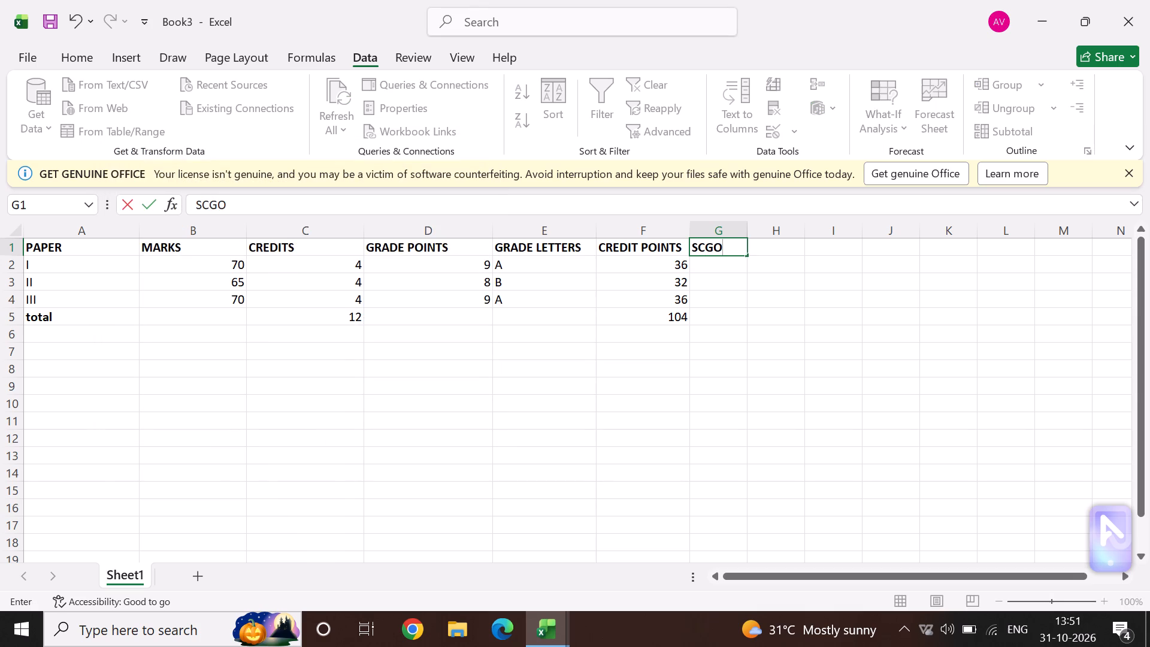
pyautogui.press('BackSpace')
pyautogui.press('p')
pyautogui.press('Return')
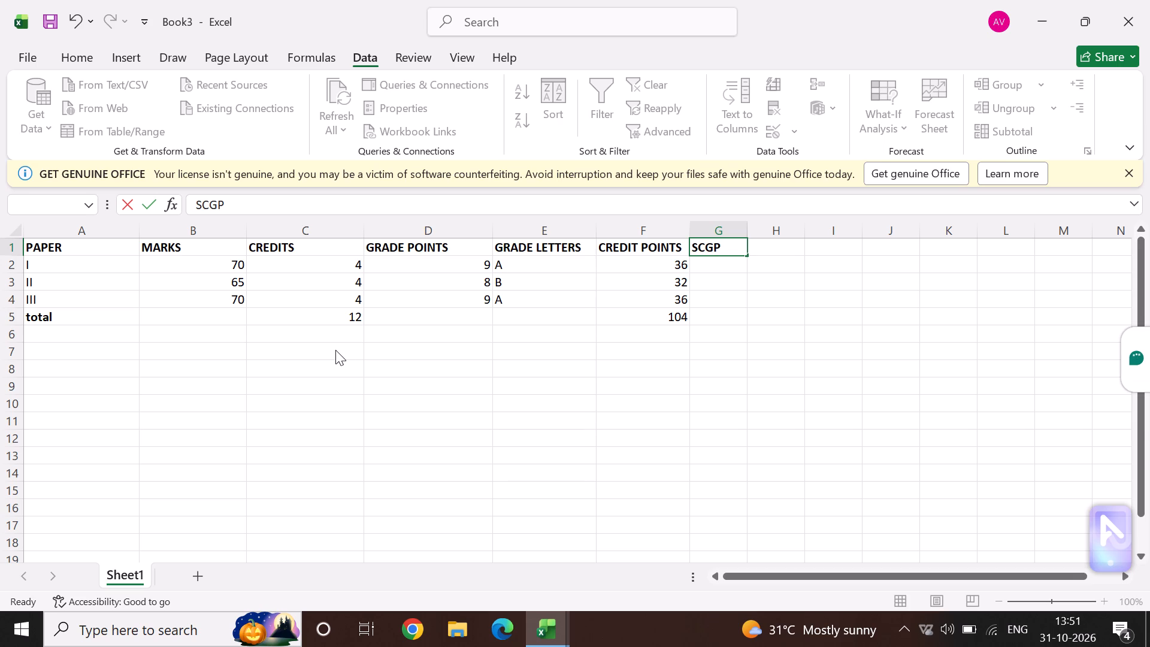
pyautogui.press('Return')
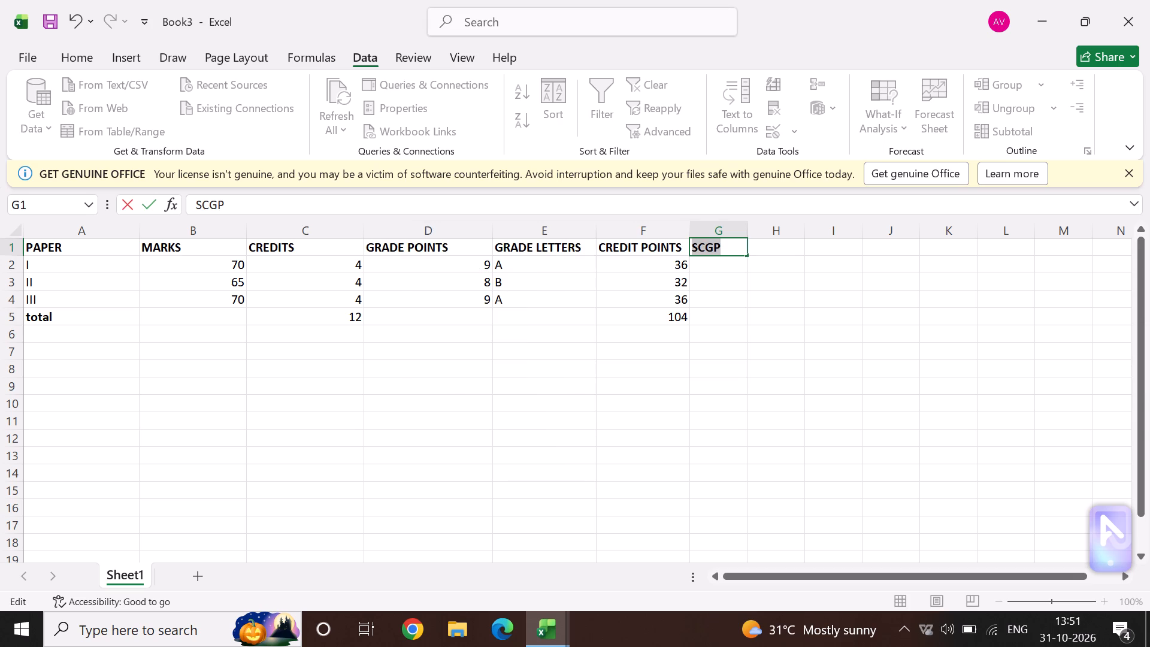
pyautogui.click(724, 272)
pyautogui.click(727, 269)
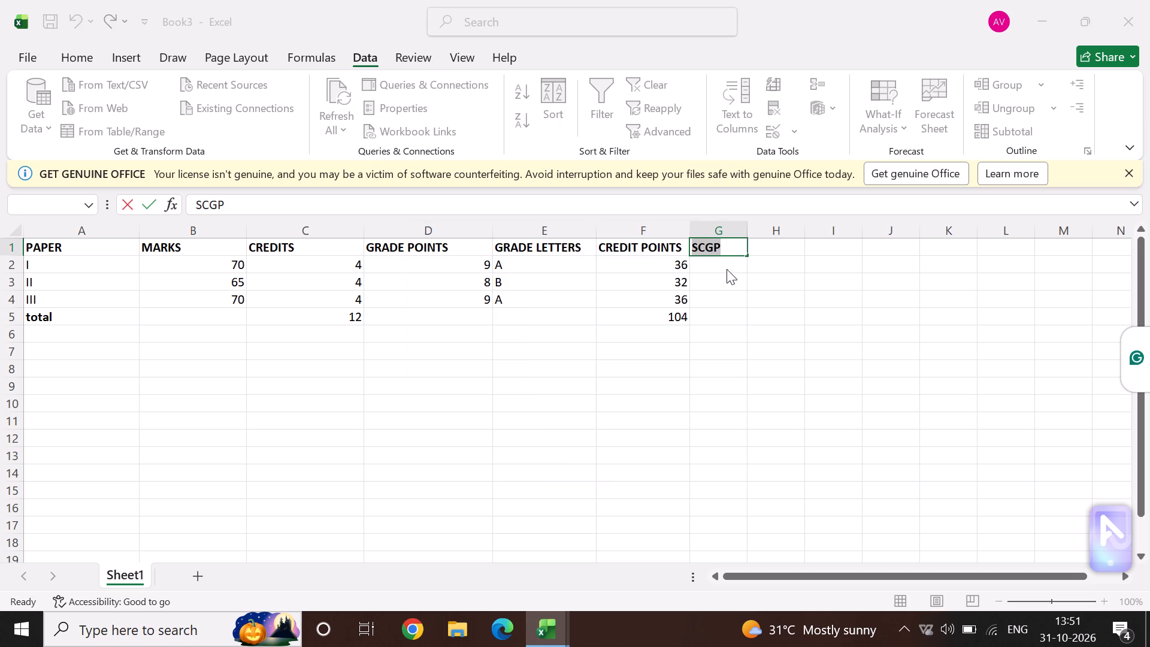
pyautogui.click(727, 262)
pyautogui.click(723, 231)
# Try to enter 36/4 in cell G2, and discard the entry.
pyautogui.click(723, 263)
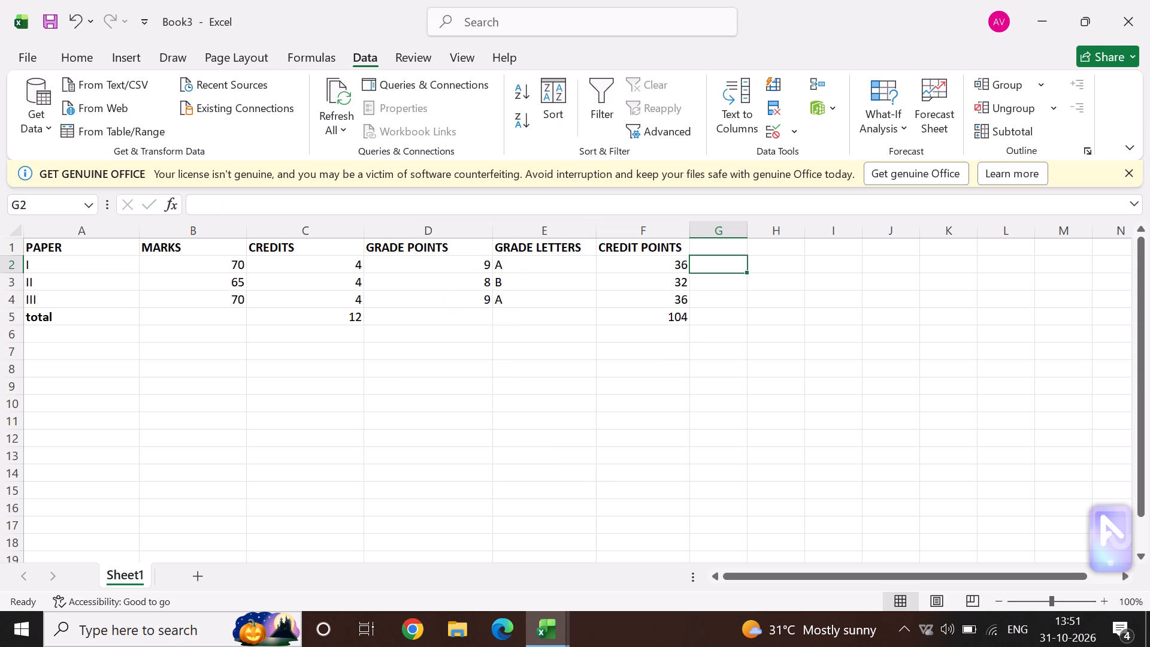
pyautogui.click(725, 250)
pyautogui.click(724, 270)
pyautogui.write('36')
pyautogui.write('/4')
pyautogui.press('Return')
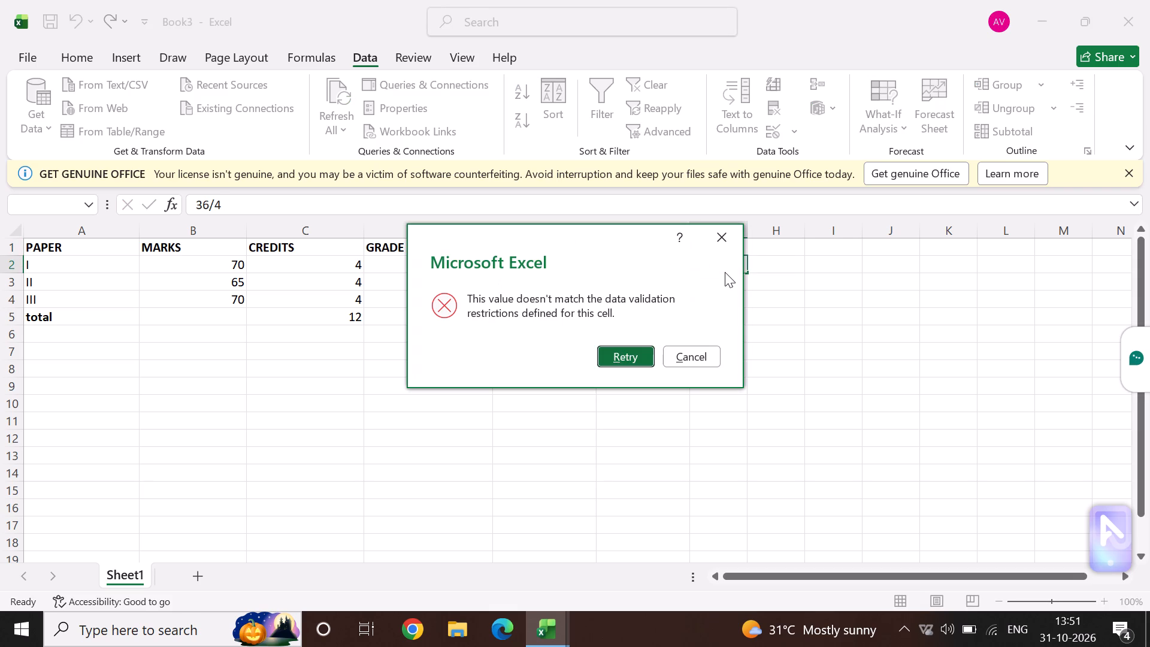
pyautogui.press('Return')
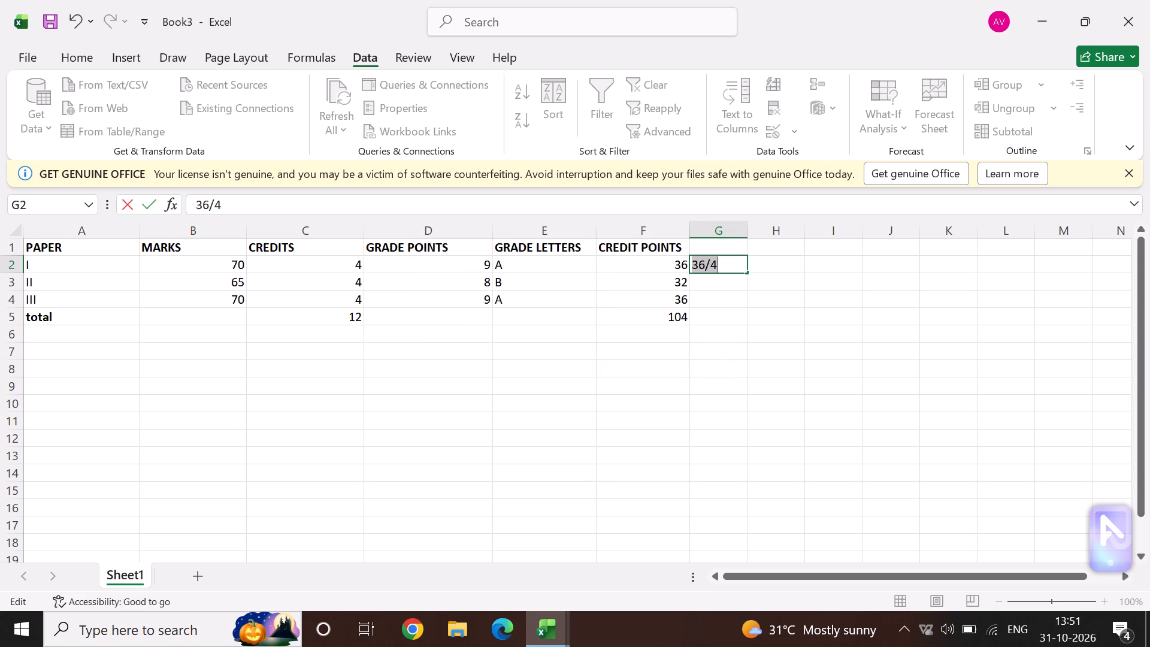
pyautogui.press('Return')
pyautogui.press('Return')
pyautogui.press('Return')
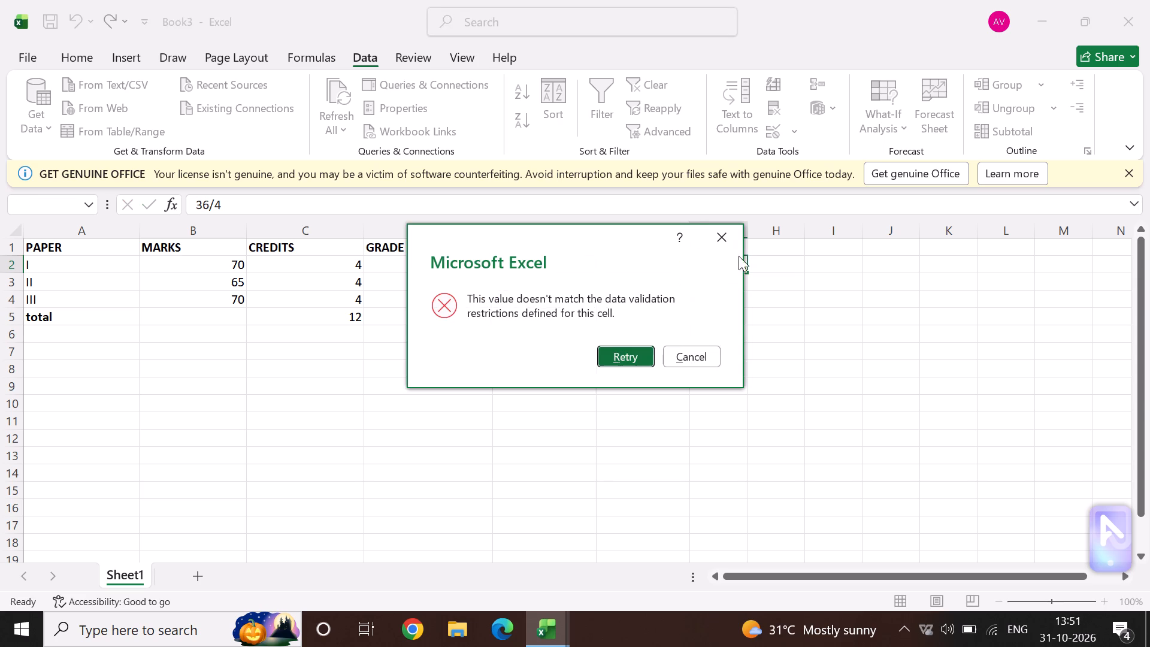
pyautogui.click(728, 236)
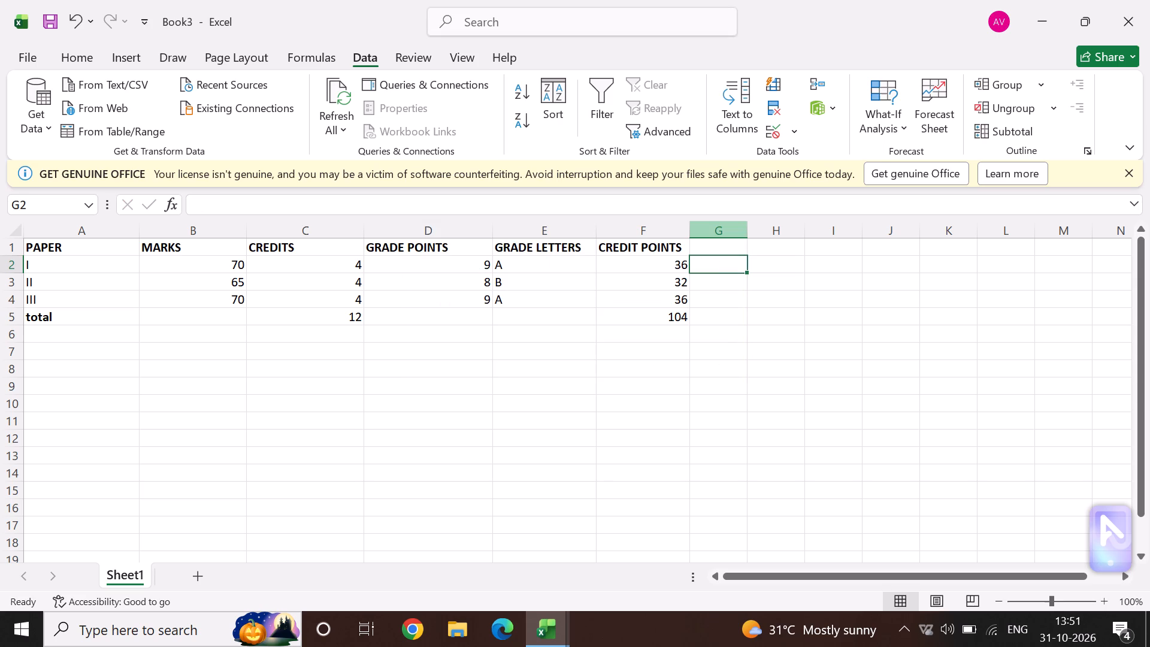
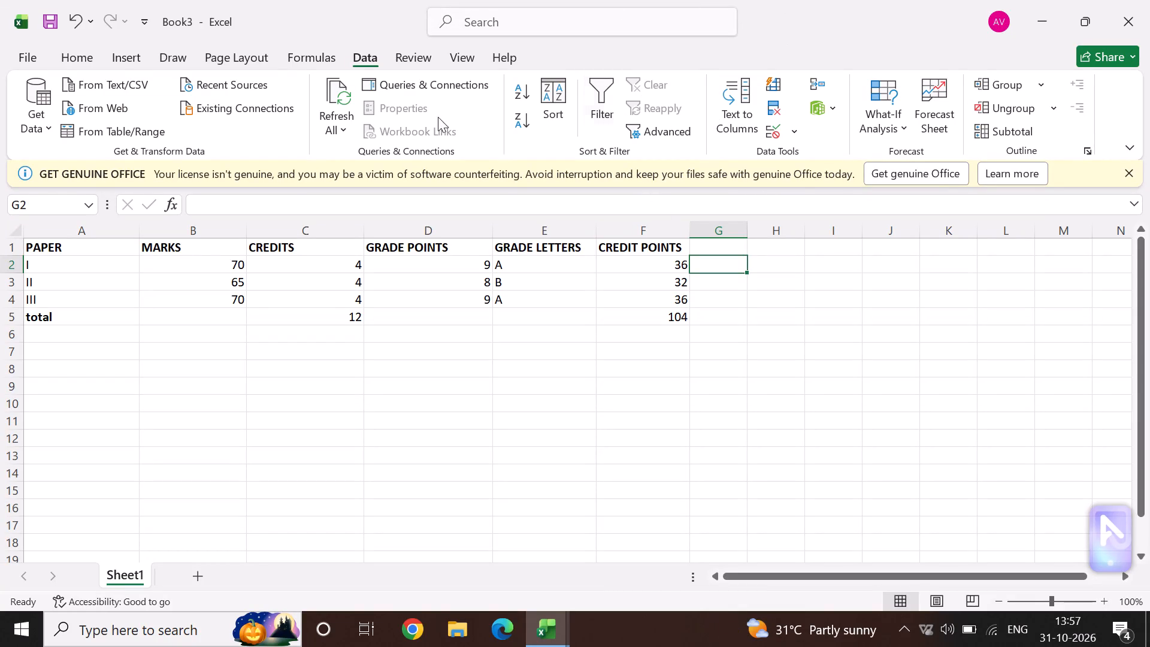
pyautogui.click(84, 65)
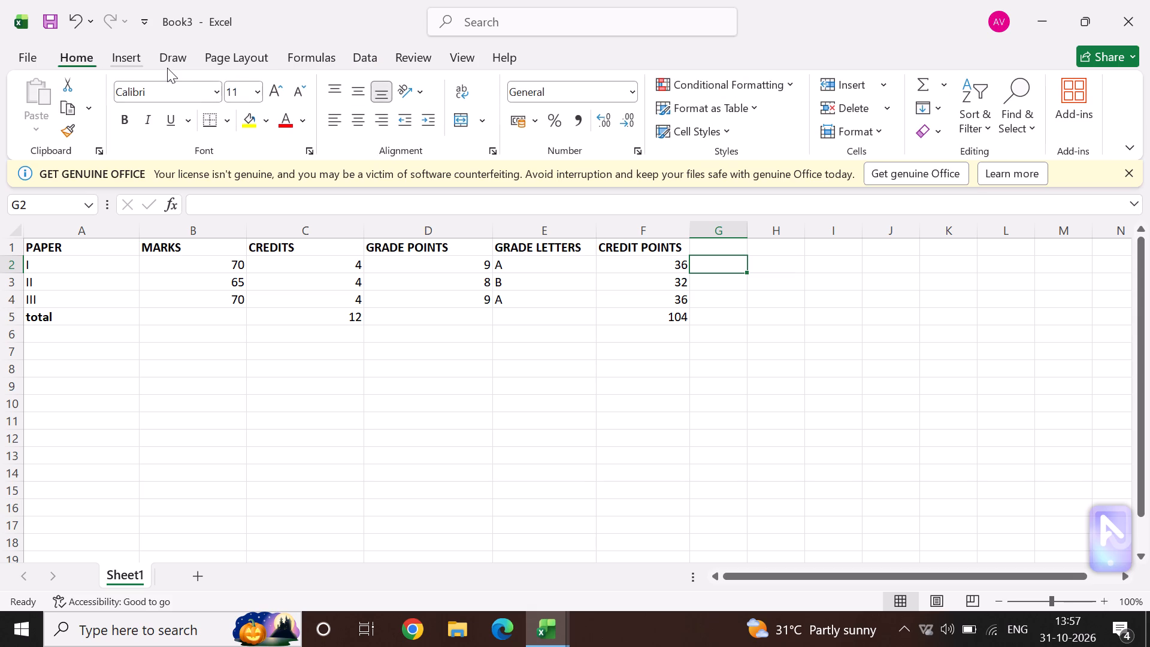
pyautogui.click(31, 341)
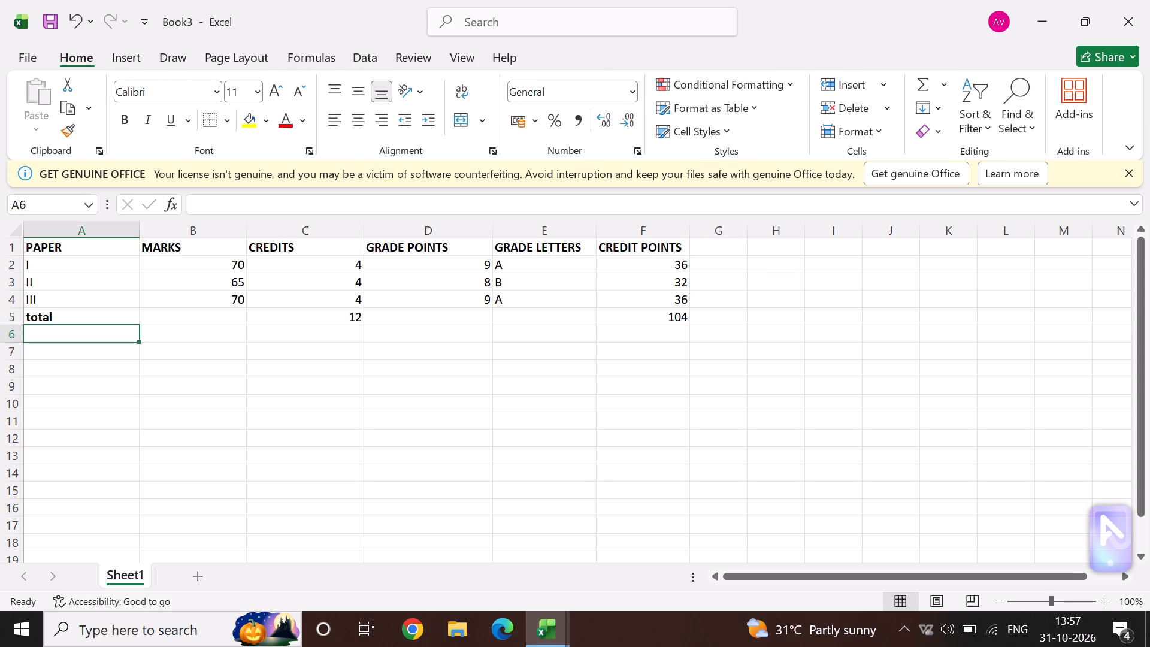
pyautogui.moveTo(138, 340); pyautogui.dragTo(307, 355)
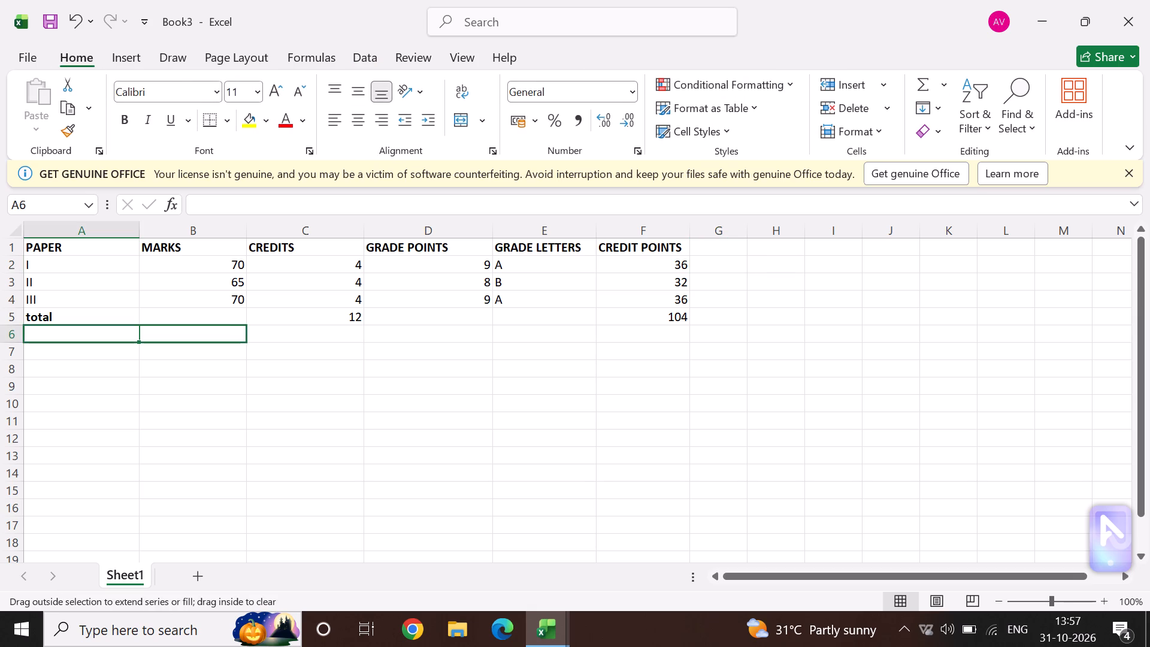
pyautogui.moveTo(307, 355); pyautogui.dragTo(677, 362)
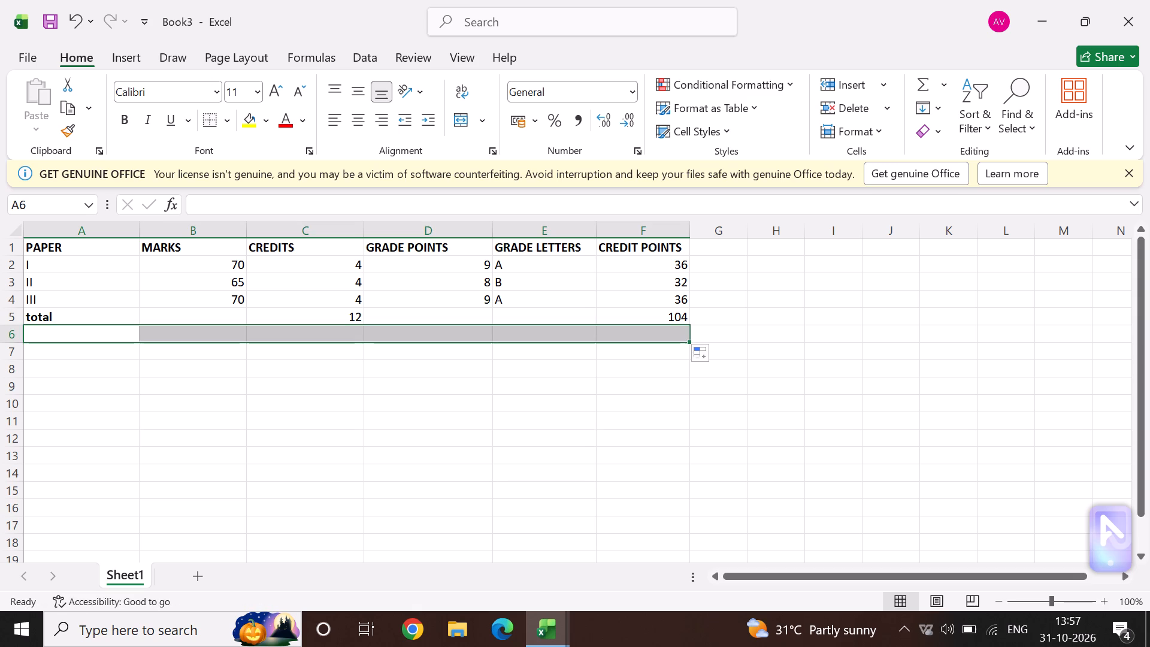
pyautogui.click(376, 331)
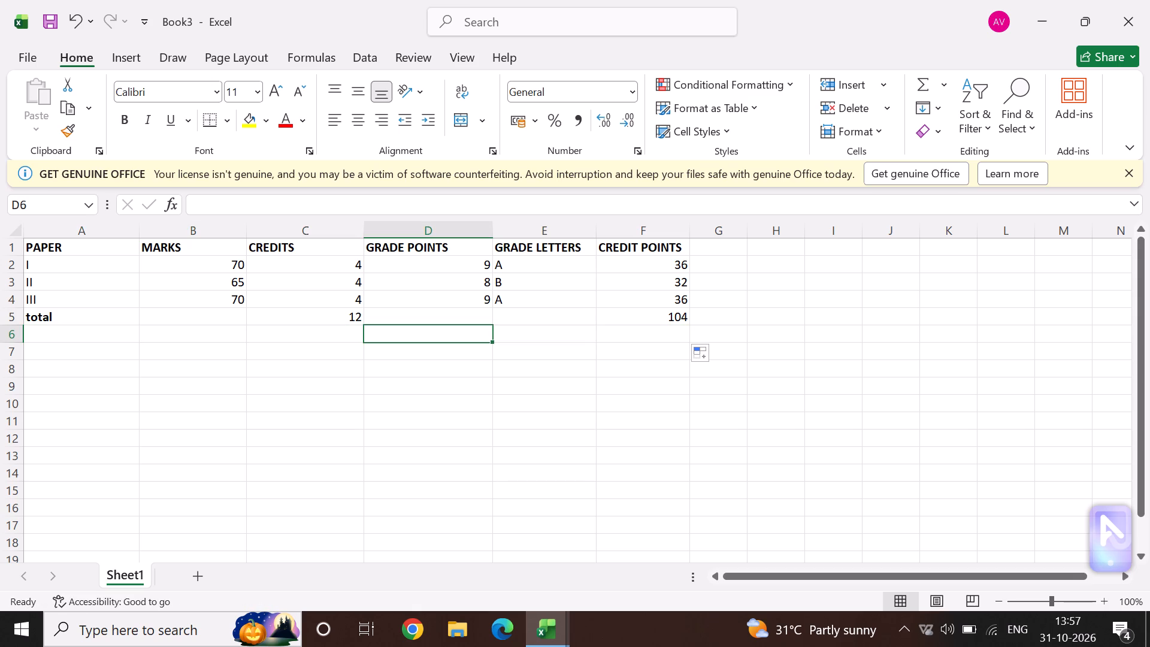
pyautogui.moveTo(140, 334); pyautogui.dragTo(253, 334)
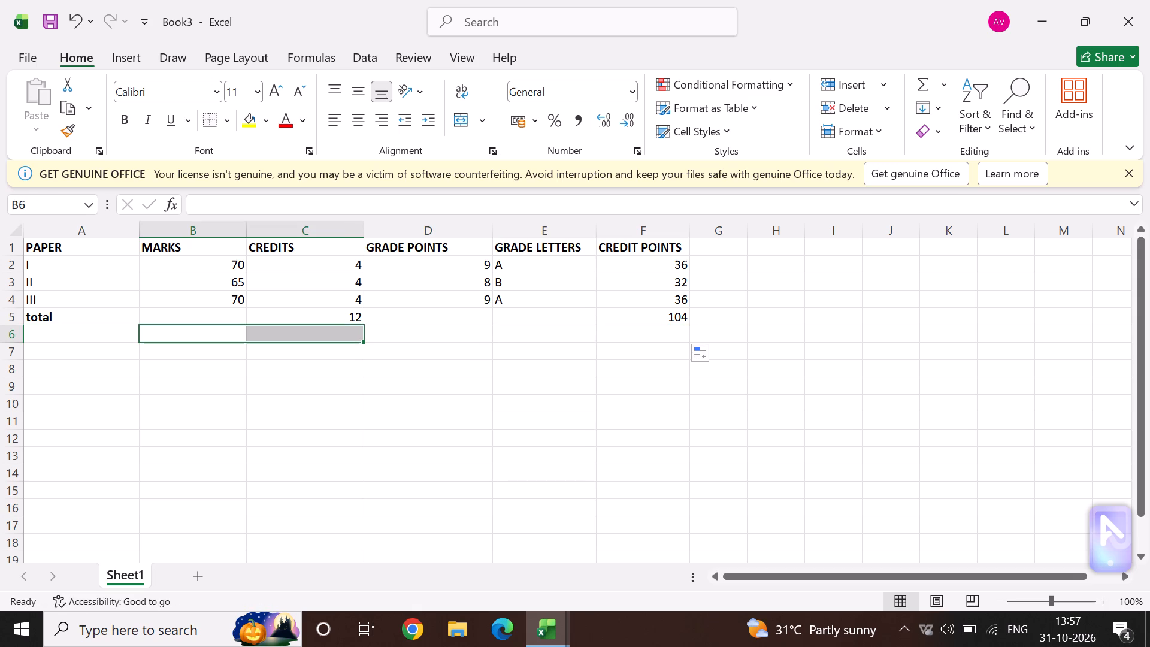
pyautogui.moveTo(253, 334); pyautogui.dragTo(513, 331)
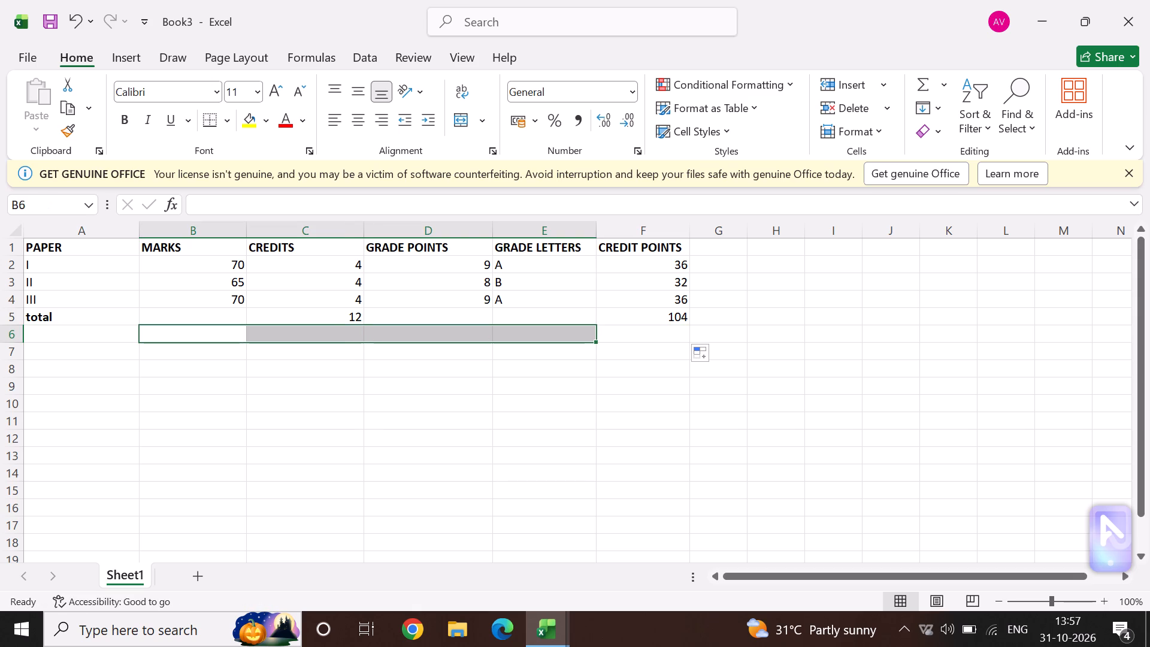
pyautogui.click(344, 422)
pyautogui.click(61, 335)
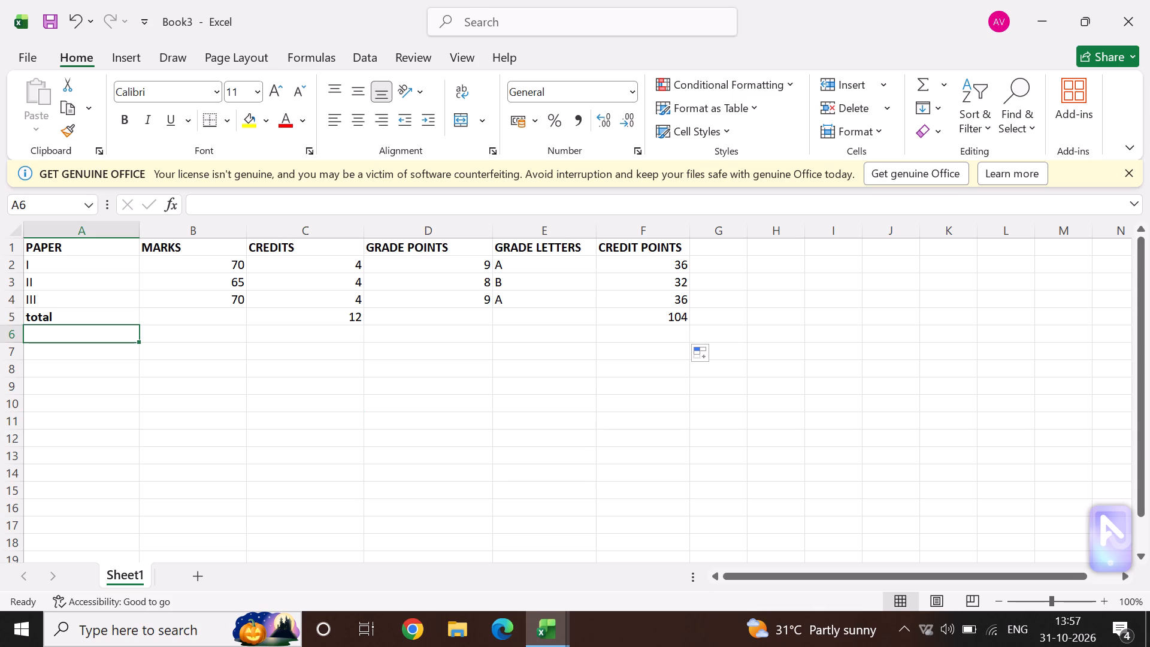
# Convert the grade data in A1:F5 into a table, using its first row as headers.
pyautogui.moveTo(32, 319); pyautogui.dragTo(366, 257)
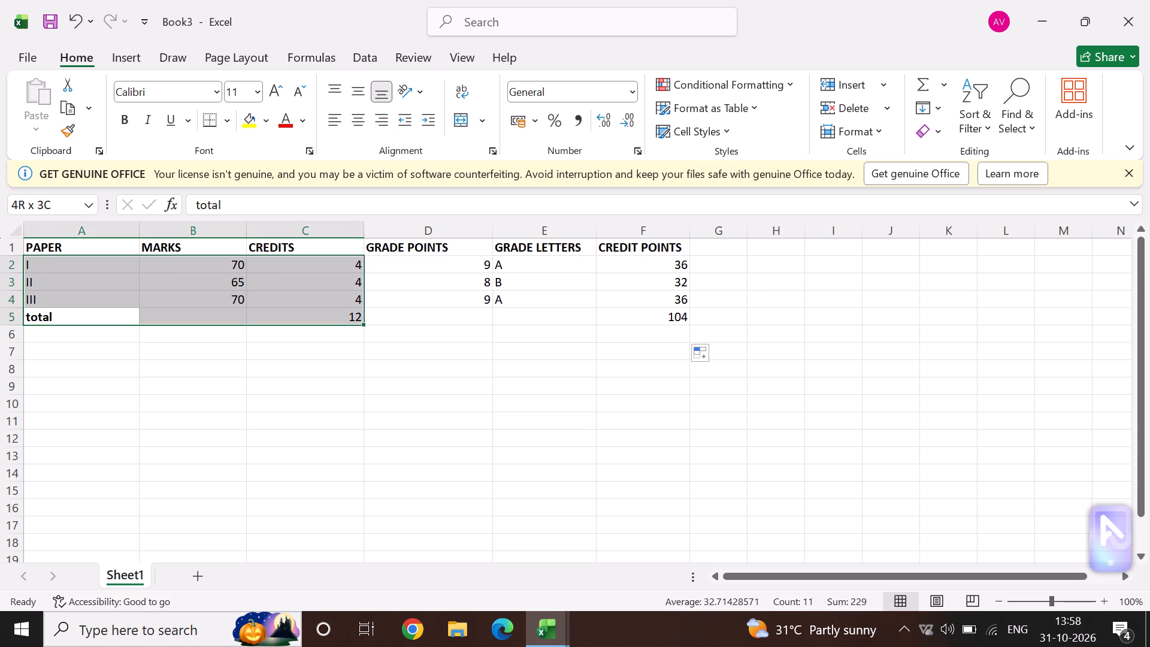
pyautogui.moveTo(366, 257); pyautogui.dragTo(623, 251)
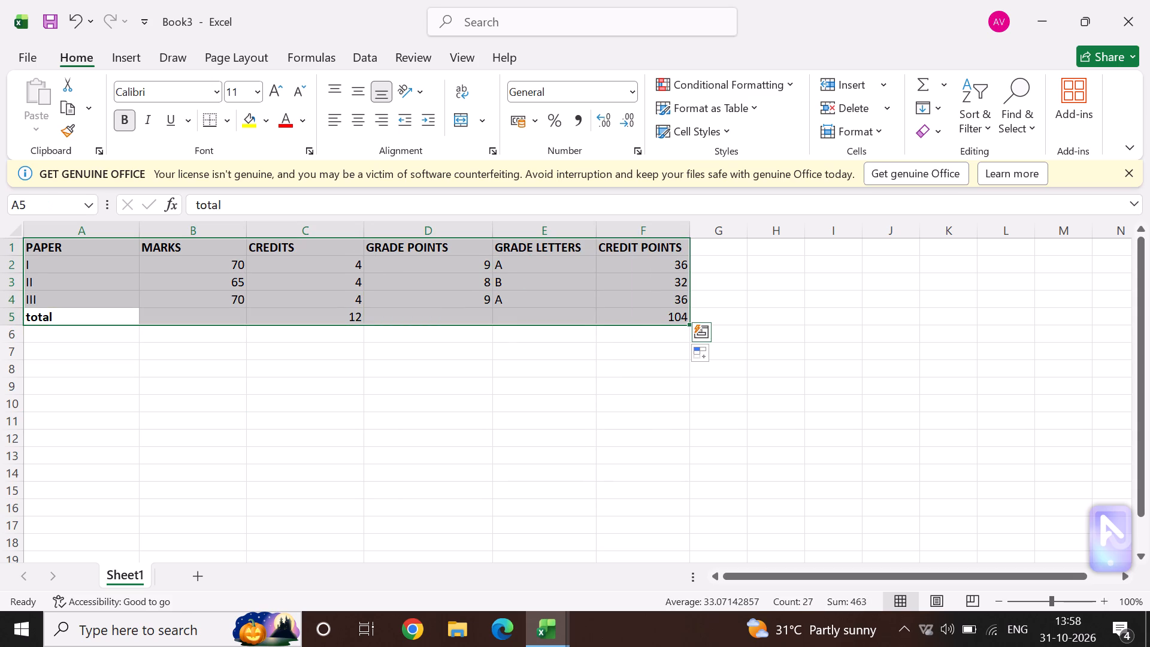
pyautogui.hotkey('ctrl', 't')
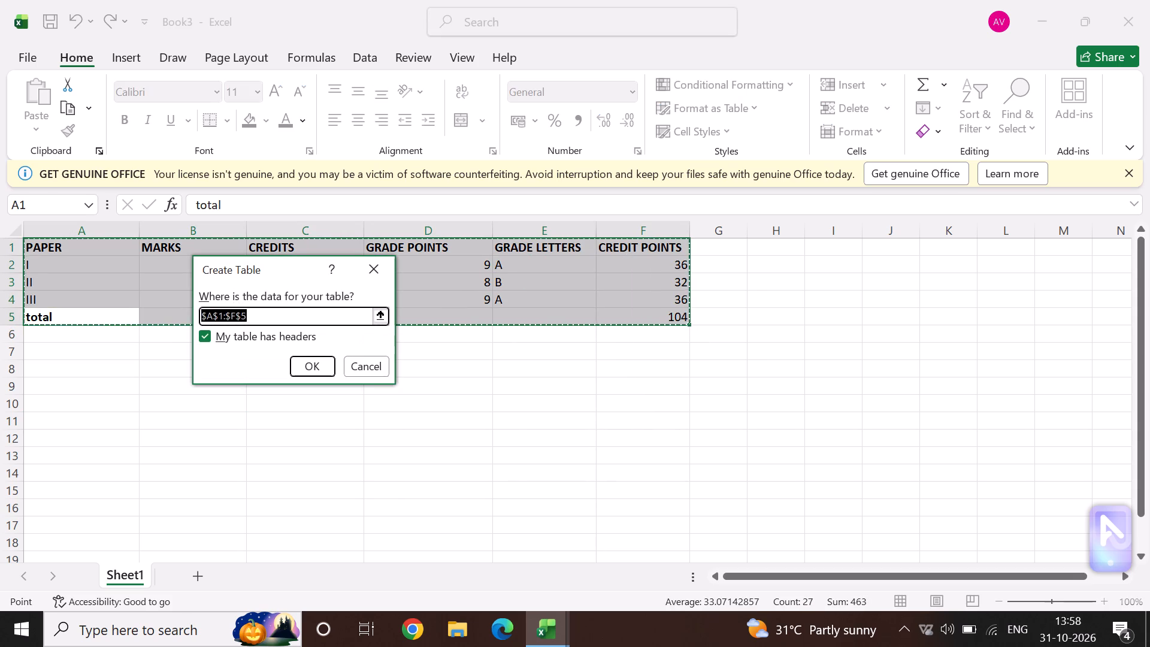
pyautogui.click(321, 364)
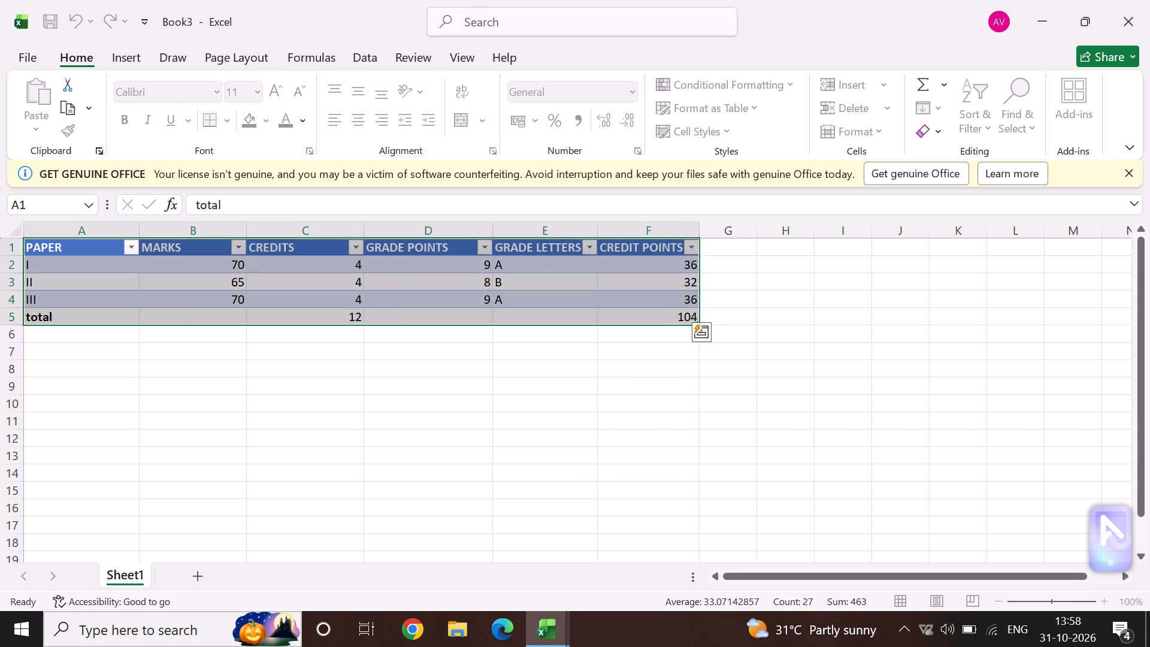
# Apply the Orange, Table Style Light 10 design to the grade table.
pyautogui.click(1087, 114)
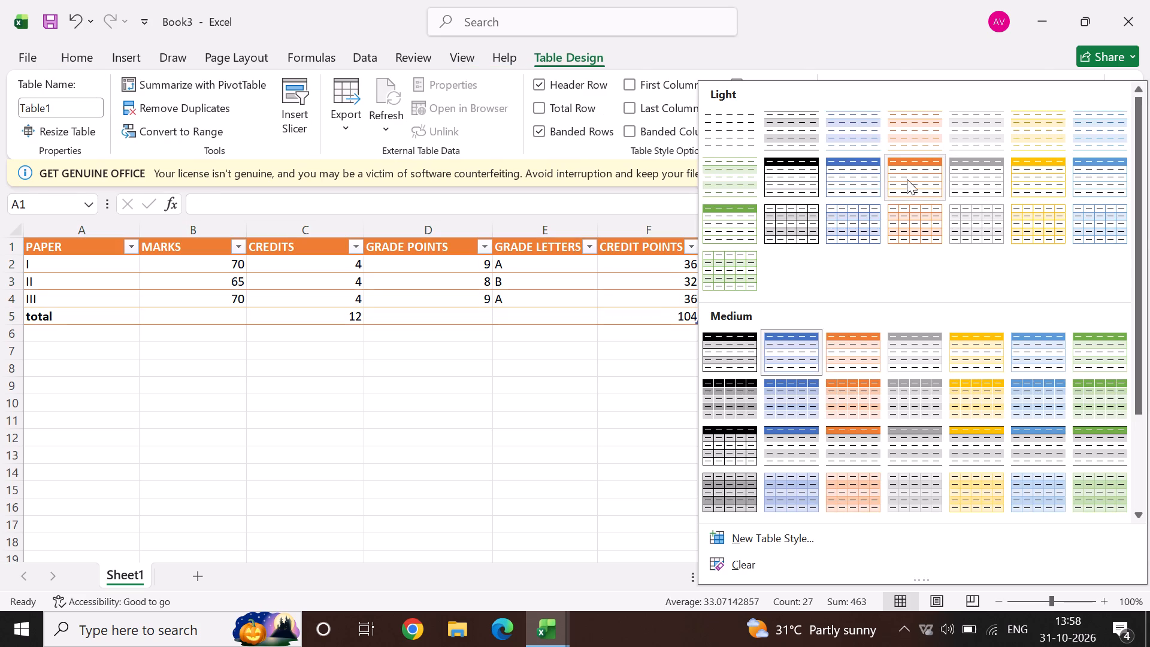
pyautogui.click(904, 241)
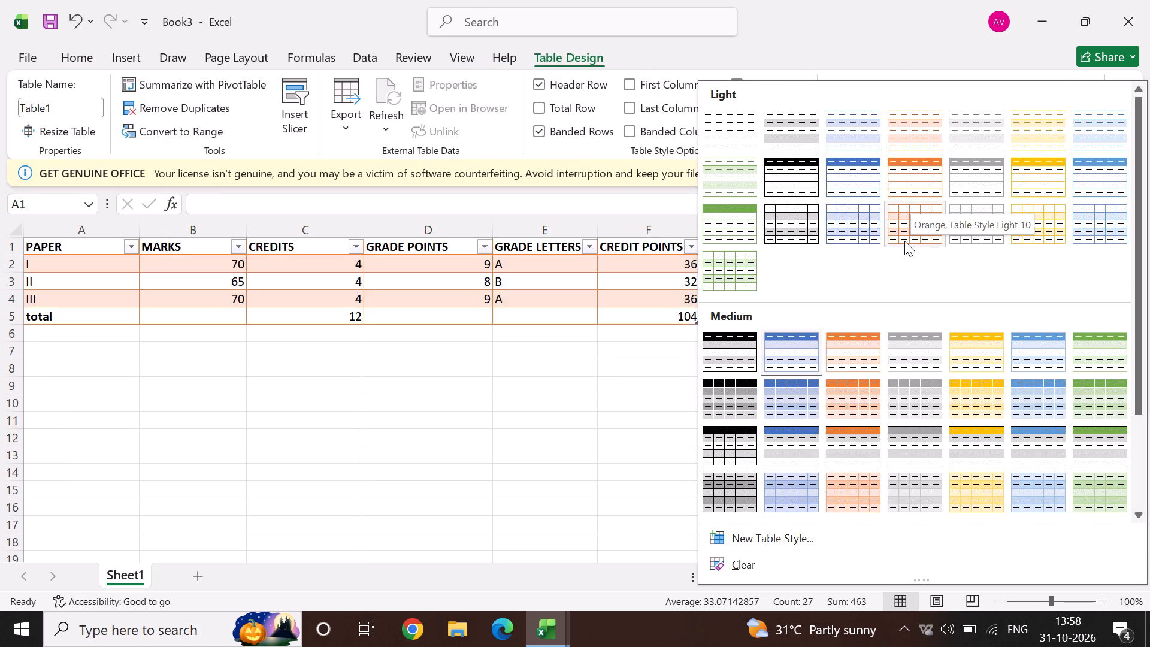
pyautogui.click(679, 388)
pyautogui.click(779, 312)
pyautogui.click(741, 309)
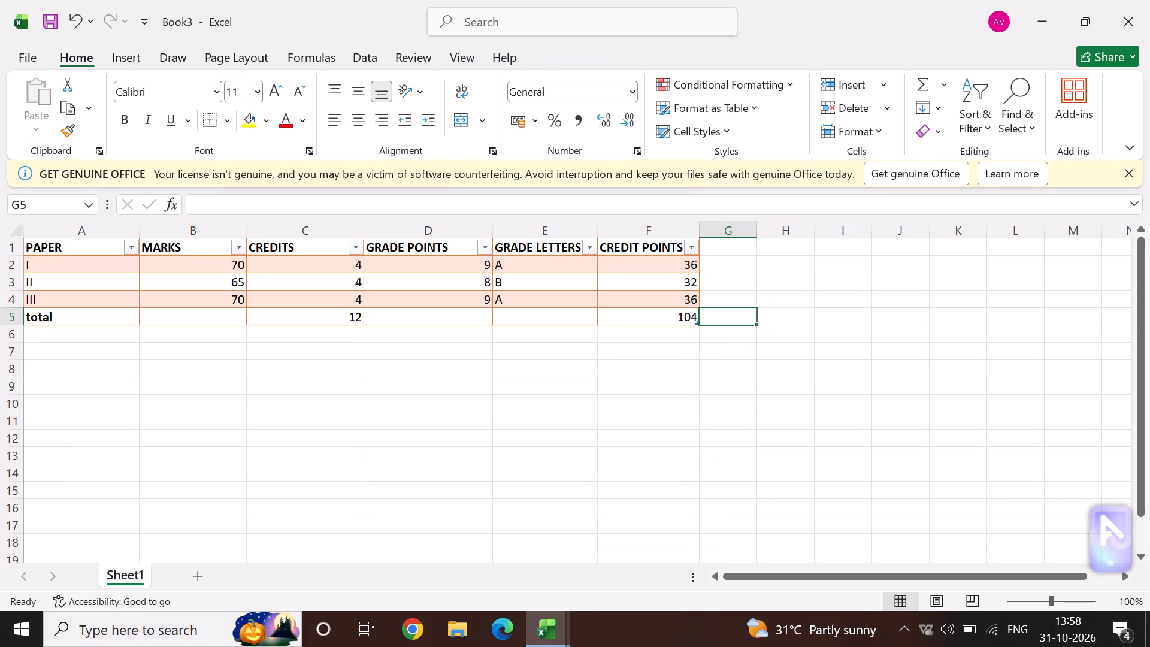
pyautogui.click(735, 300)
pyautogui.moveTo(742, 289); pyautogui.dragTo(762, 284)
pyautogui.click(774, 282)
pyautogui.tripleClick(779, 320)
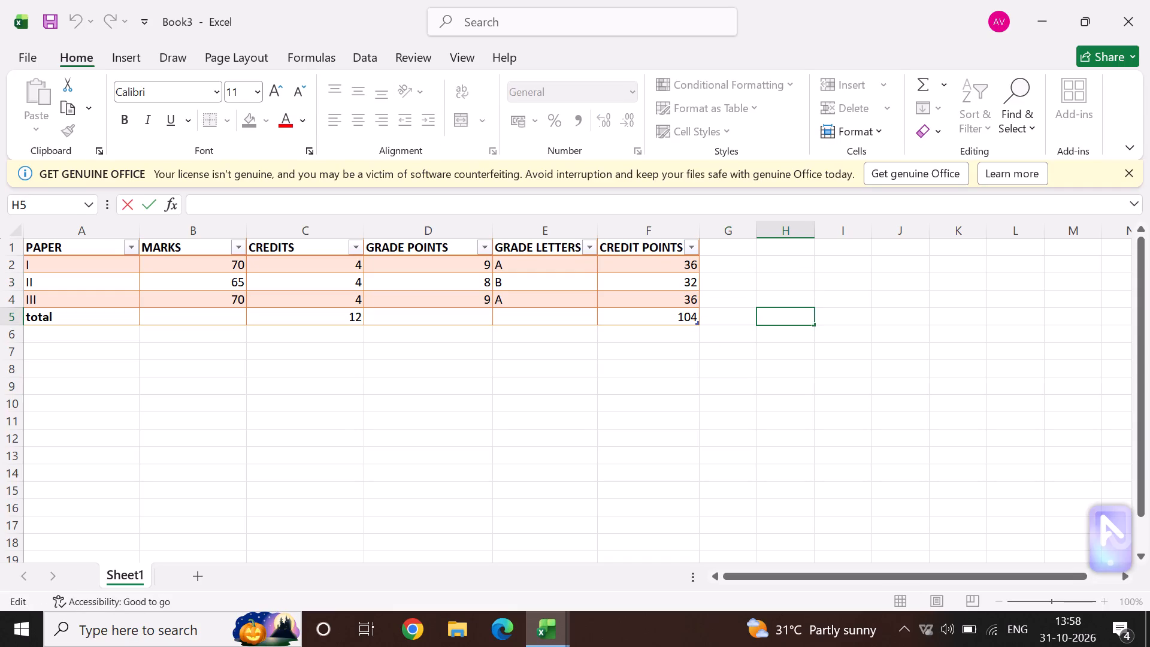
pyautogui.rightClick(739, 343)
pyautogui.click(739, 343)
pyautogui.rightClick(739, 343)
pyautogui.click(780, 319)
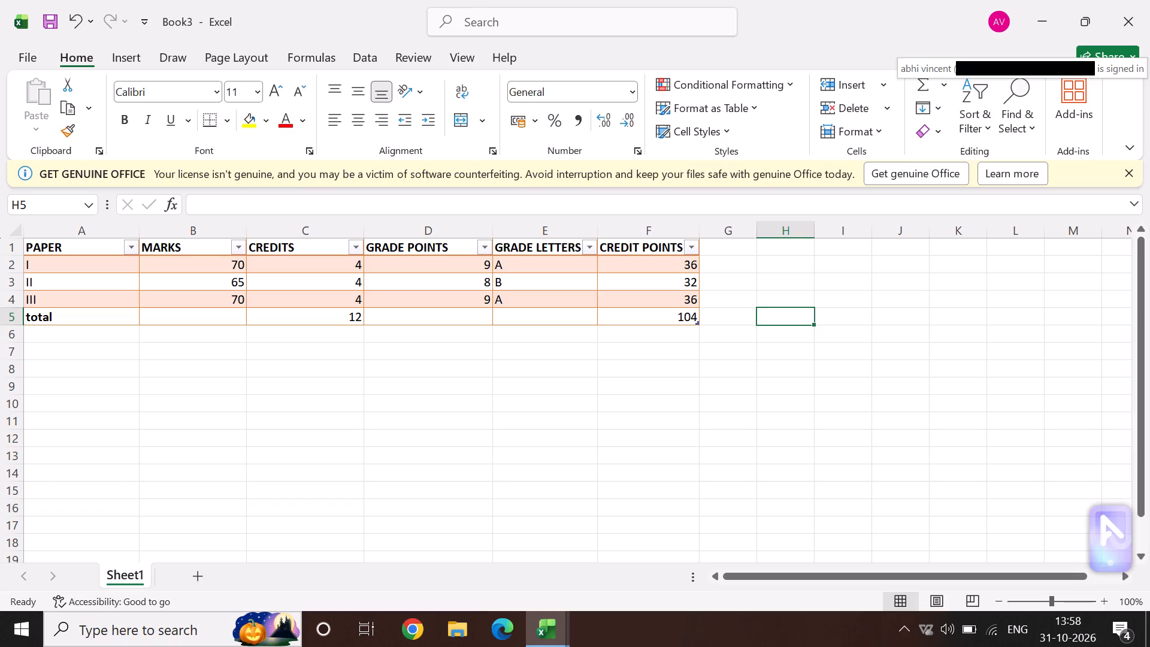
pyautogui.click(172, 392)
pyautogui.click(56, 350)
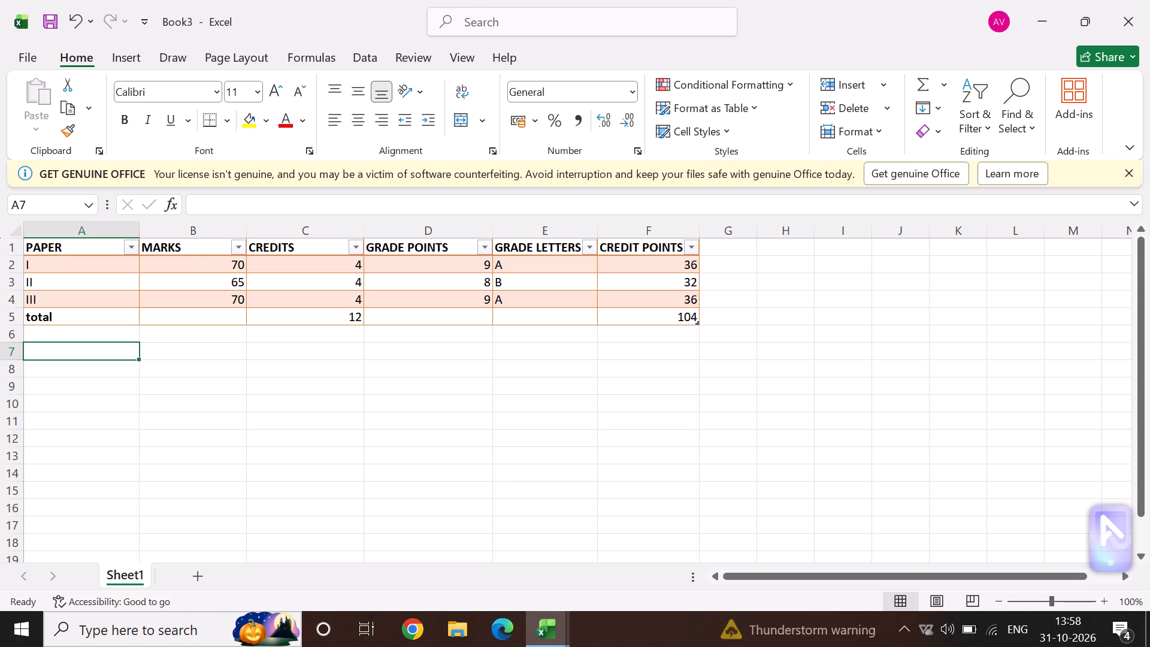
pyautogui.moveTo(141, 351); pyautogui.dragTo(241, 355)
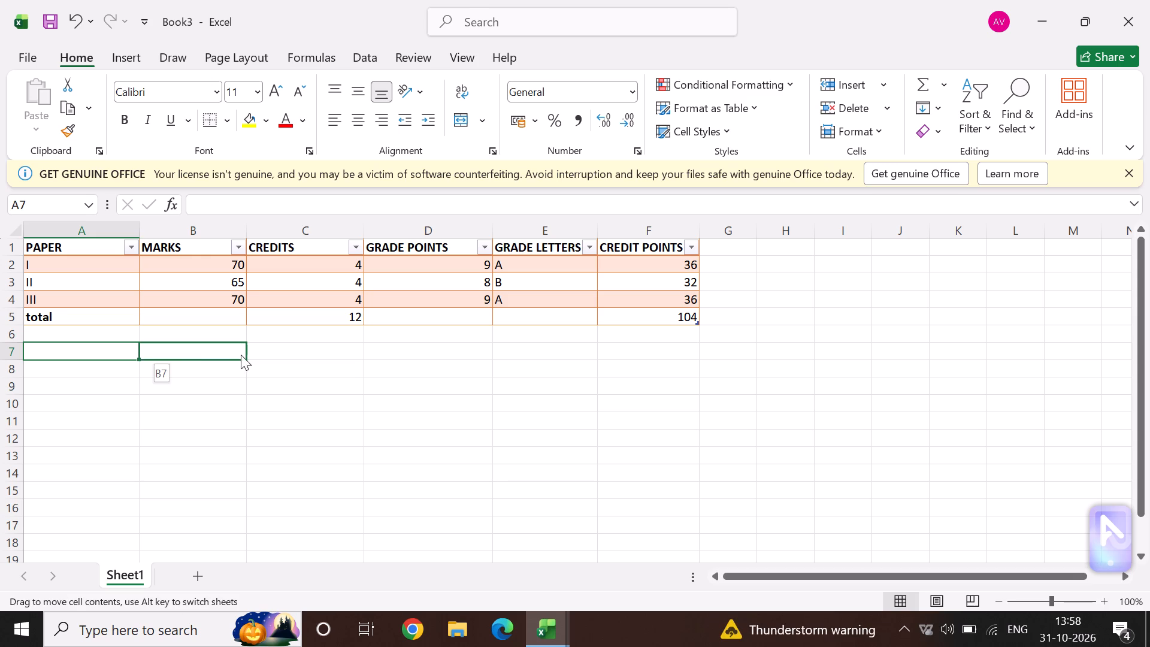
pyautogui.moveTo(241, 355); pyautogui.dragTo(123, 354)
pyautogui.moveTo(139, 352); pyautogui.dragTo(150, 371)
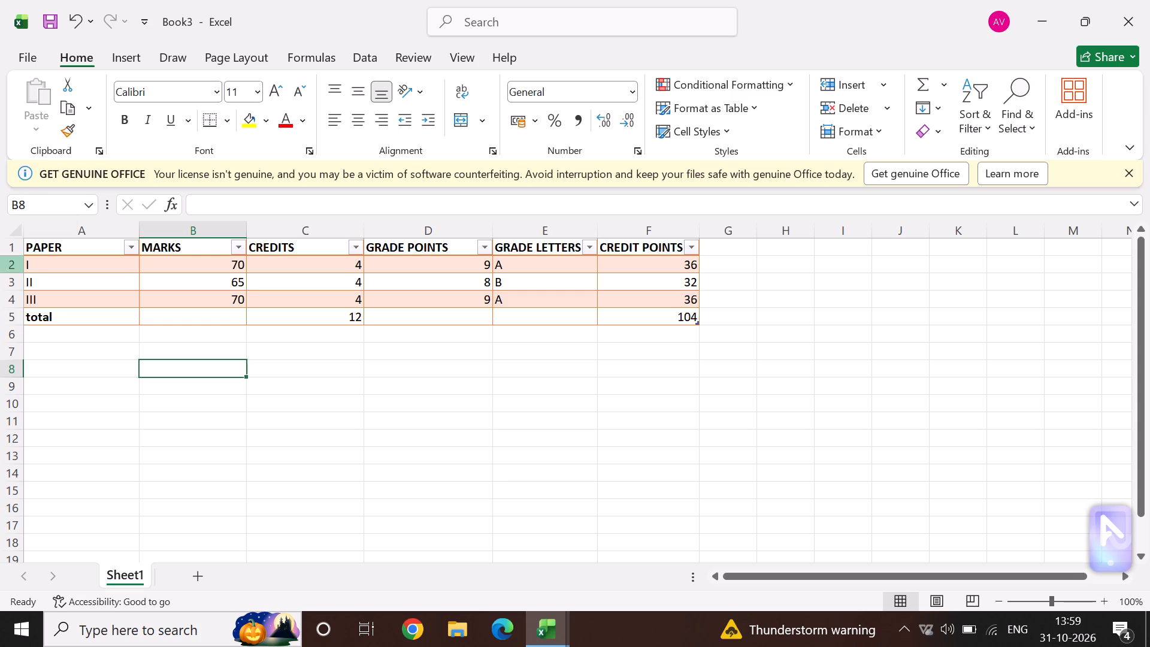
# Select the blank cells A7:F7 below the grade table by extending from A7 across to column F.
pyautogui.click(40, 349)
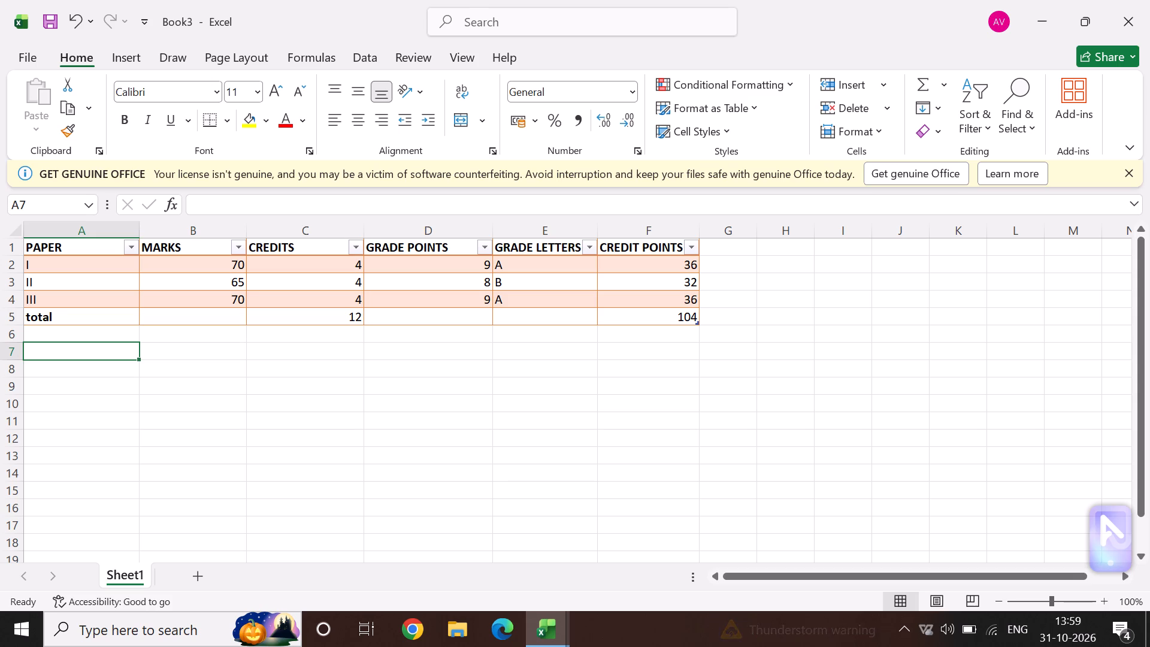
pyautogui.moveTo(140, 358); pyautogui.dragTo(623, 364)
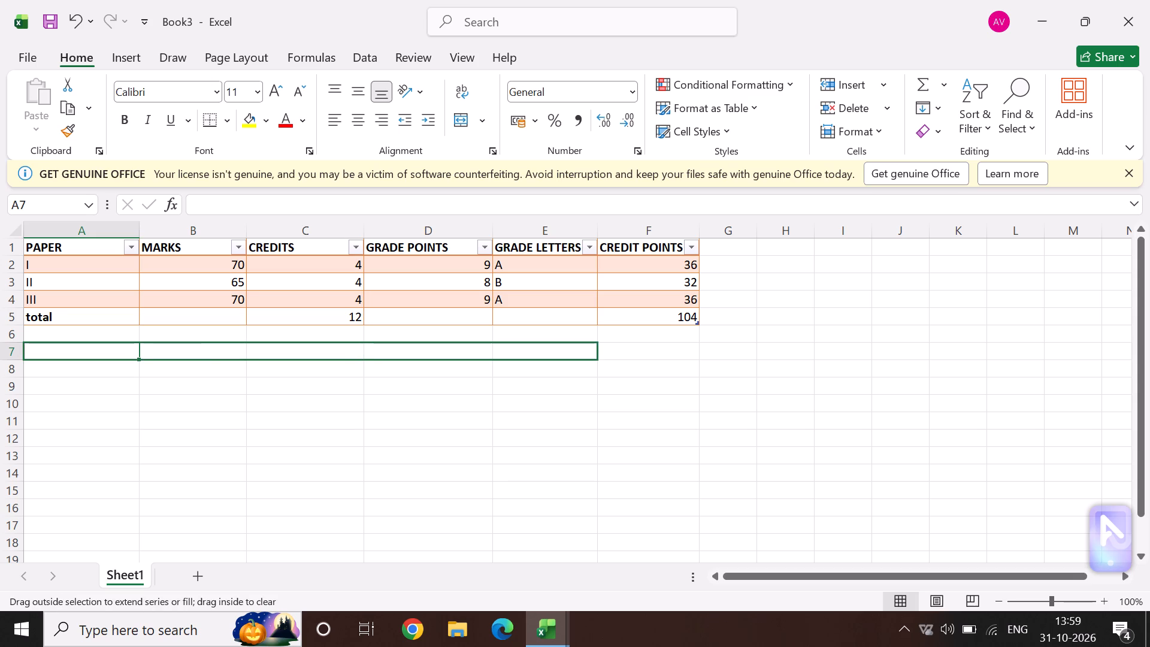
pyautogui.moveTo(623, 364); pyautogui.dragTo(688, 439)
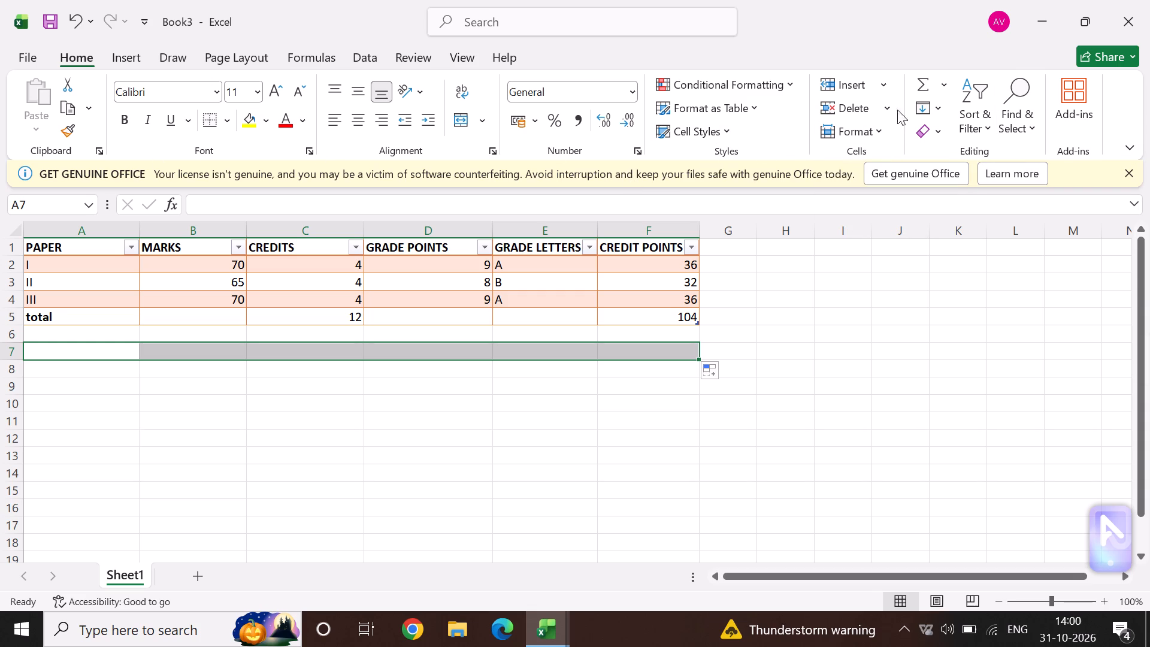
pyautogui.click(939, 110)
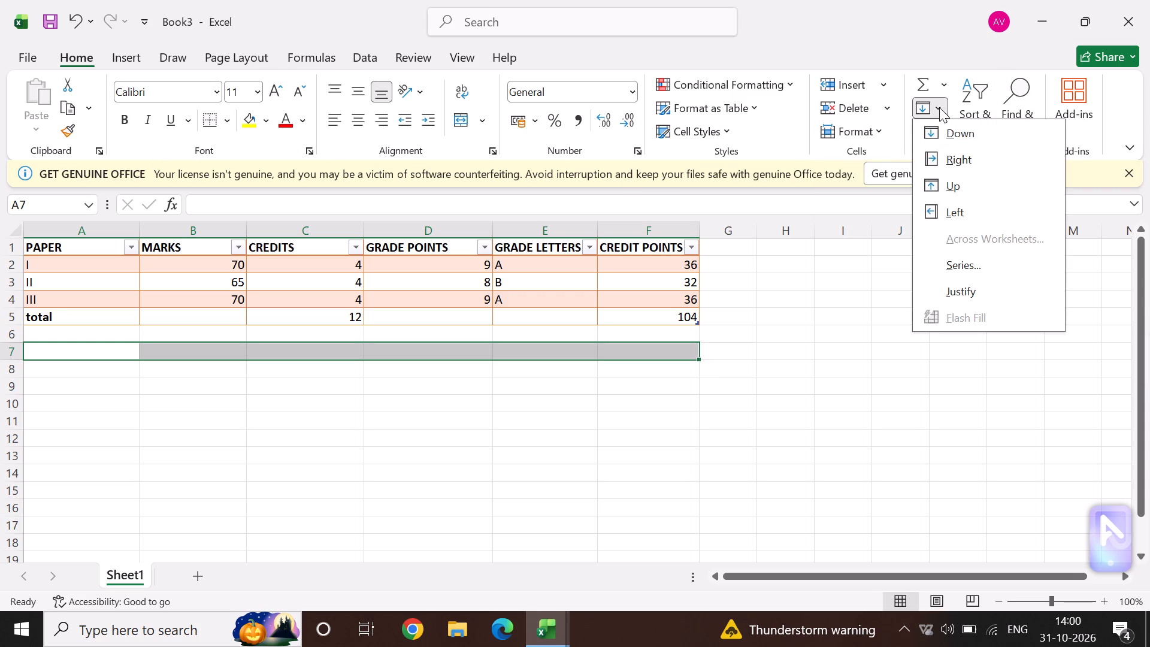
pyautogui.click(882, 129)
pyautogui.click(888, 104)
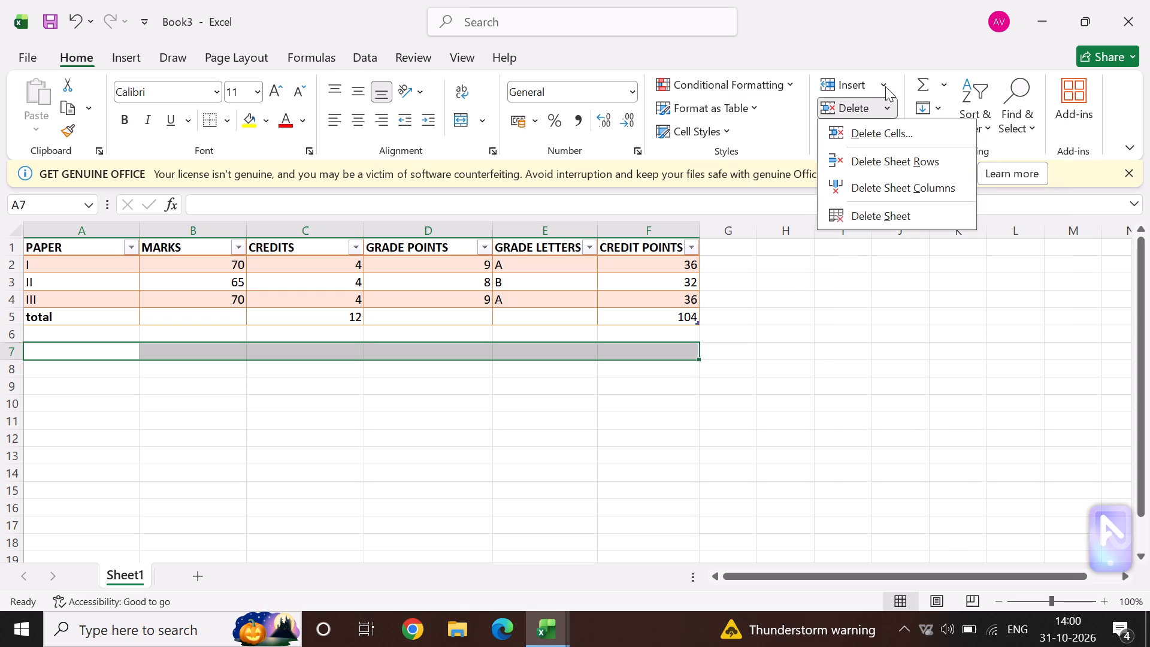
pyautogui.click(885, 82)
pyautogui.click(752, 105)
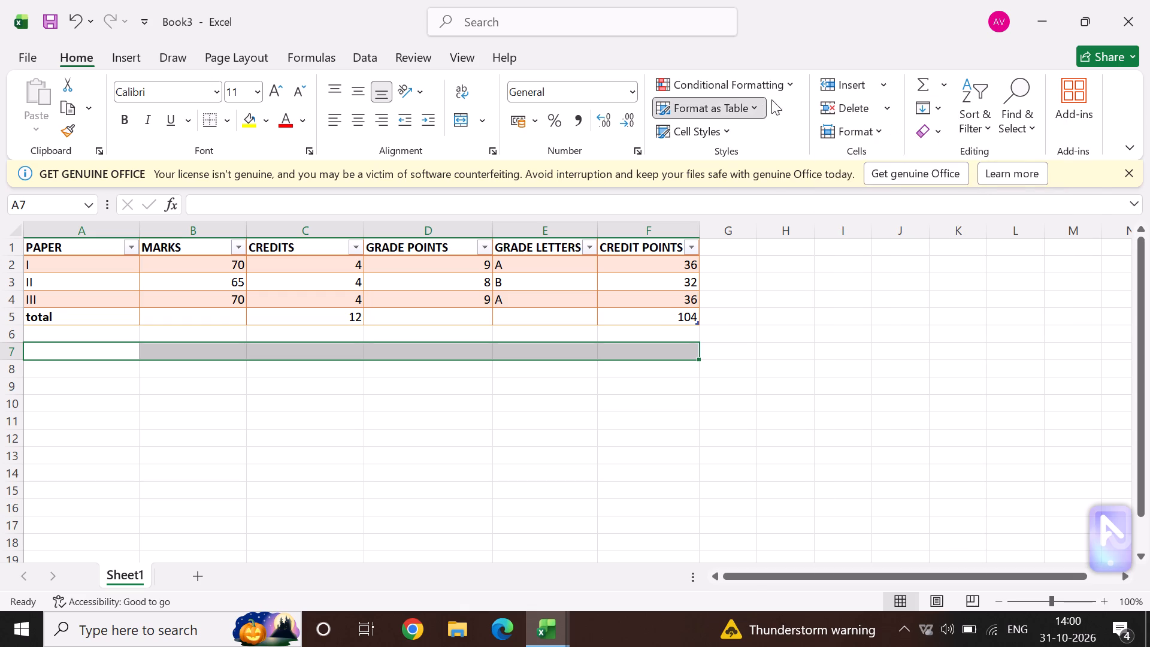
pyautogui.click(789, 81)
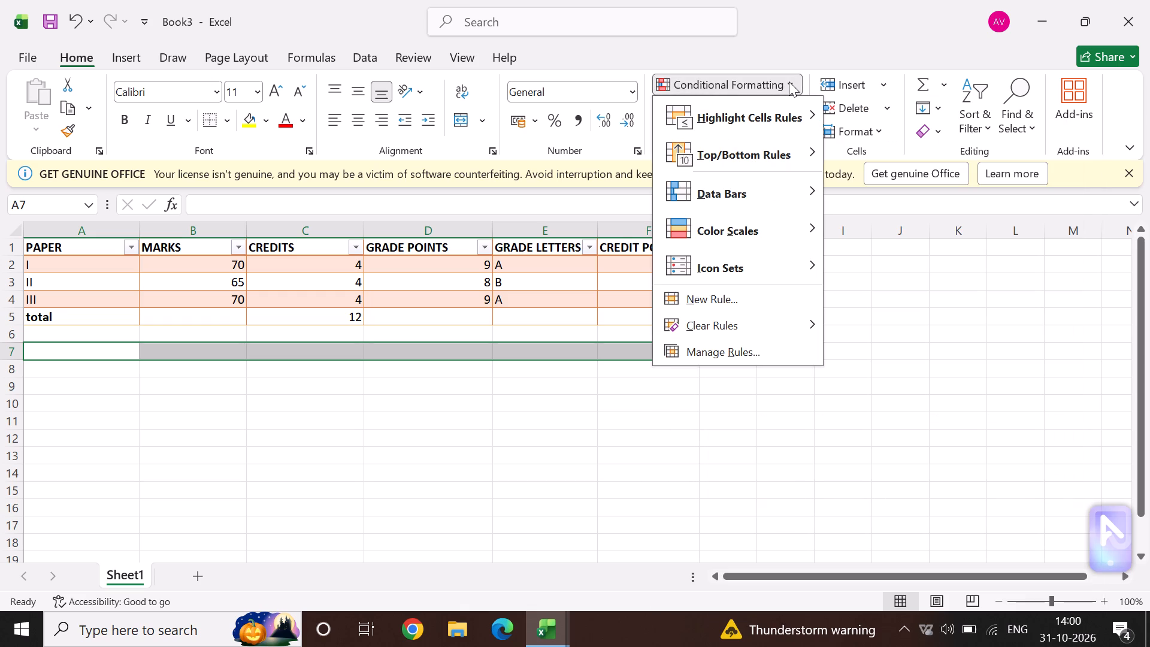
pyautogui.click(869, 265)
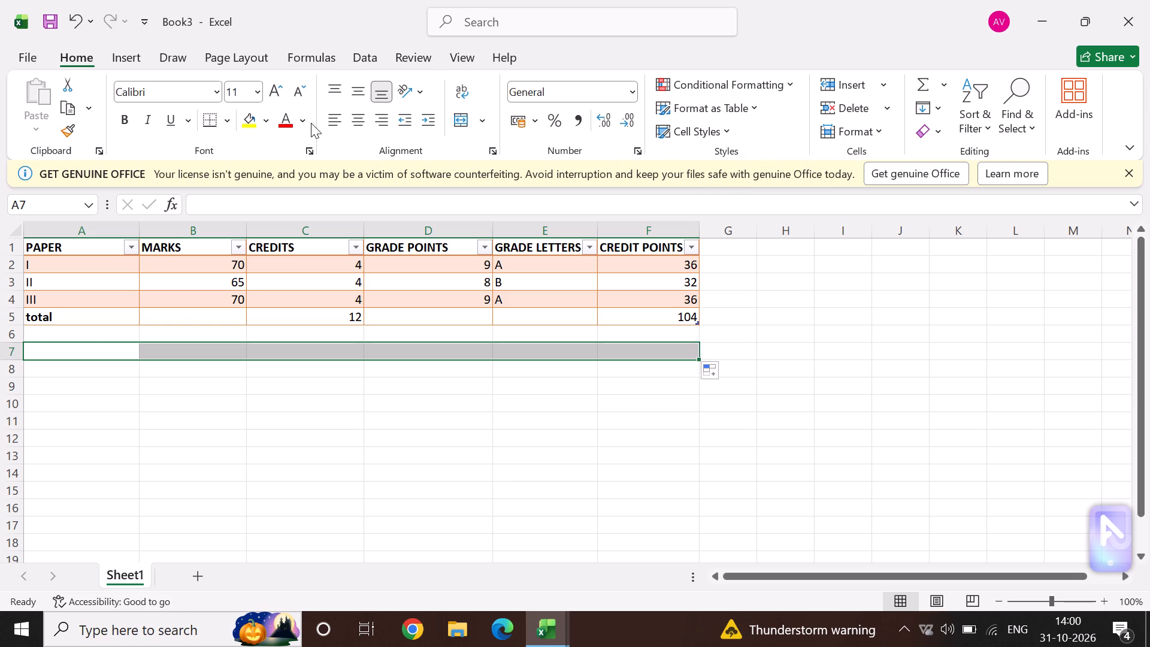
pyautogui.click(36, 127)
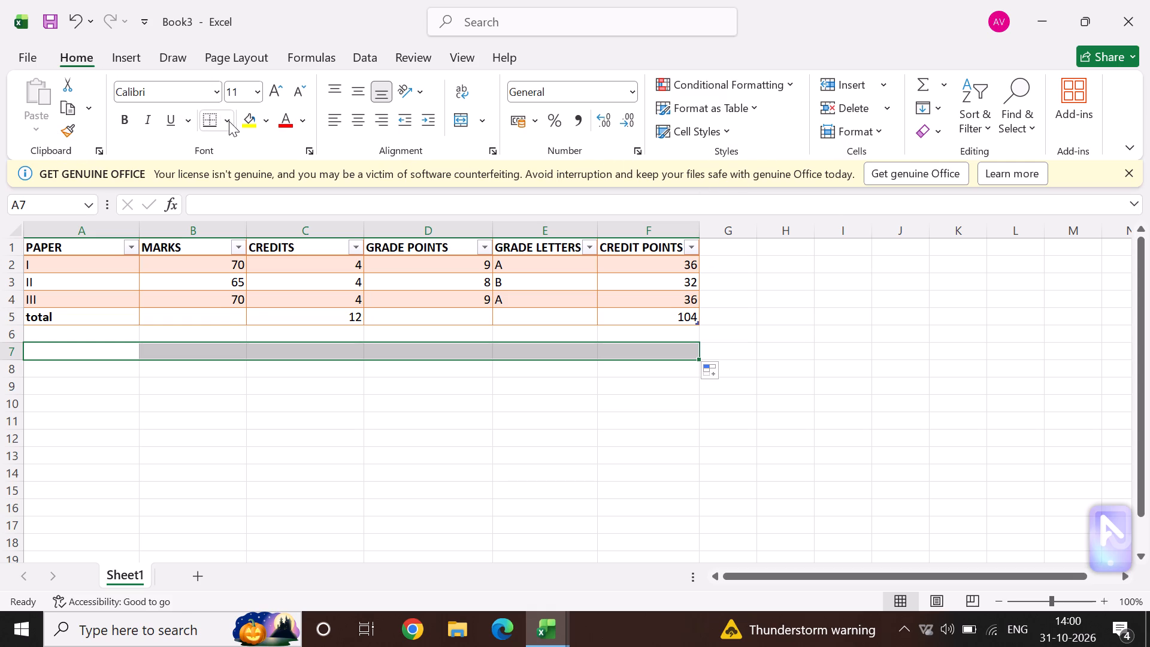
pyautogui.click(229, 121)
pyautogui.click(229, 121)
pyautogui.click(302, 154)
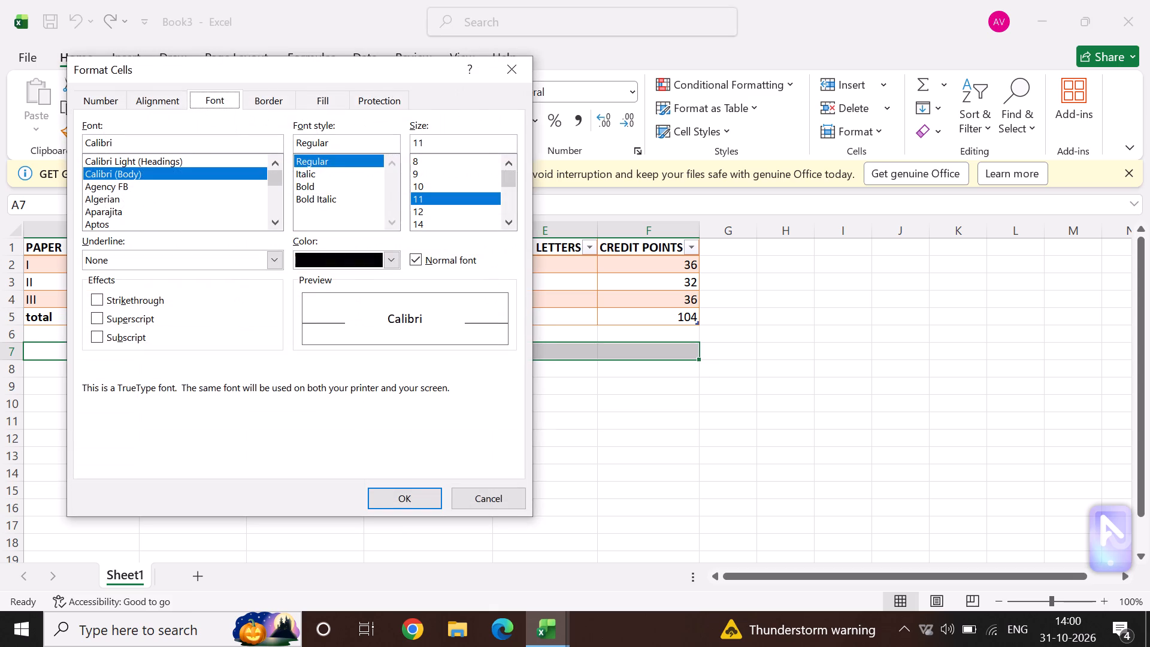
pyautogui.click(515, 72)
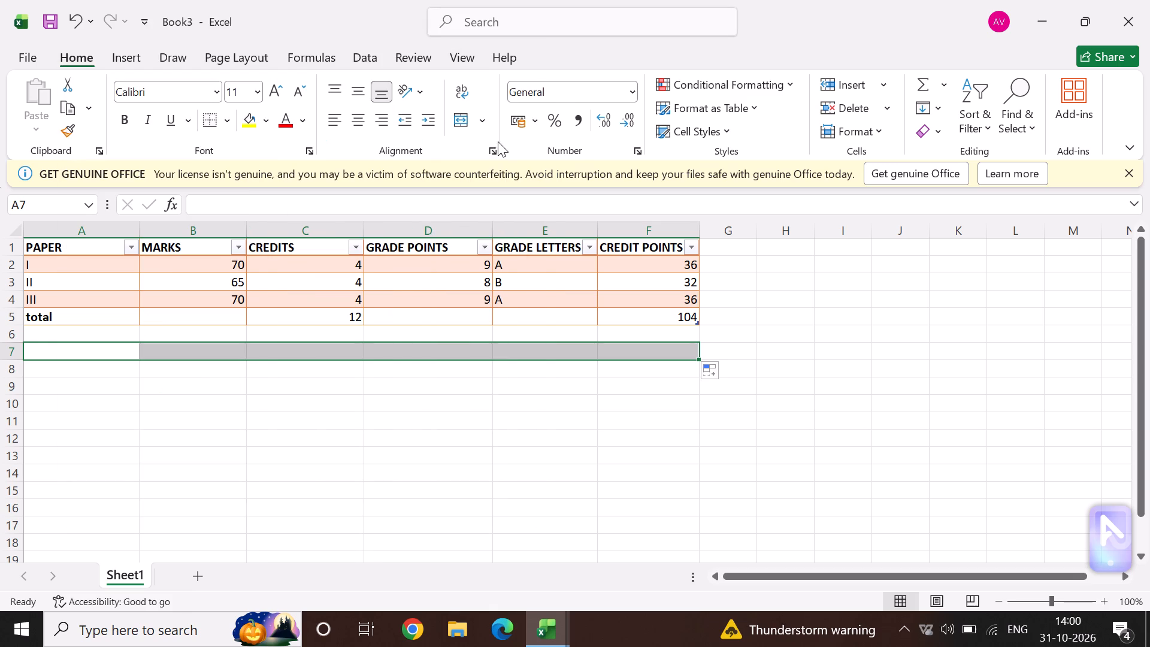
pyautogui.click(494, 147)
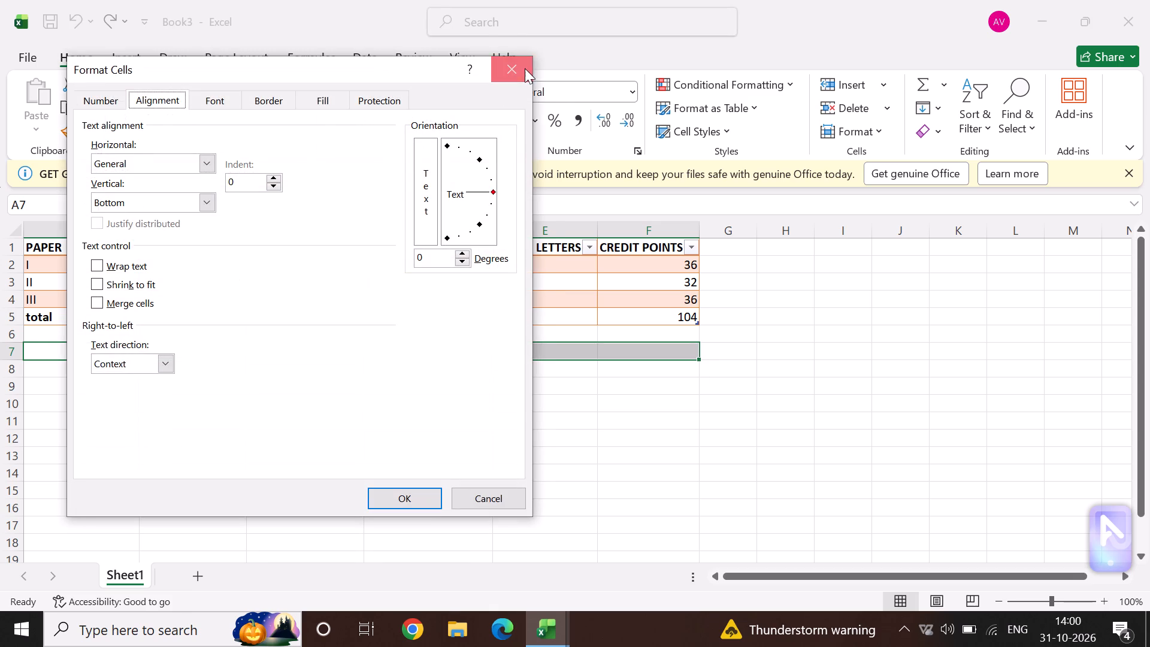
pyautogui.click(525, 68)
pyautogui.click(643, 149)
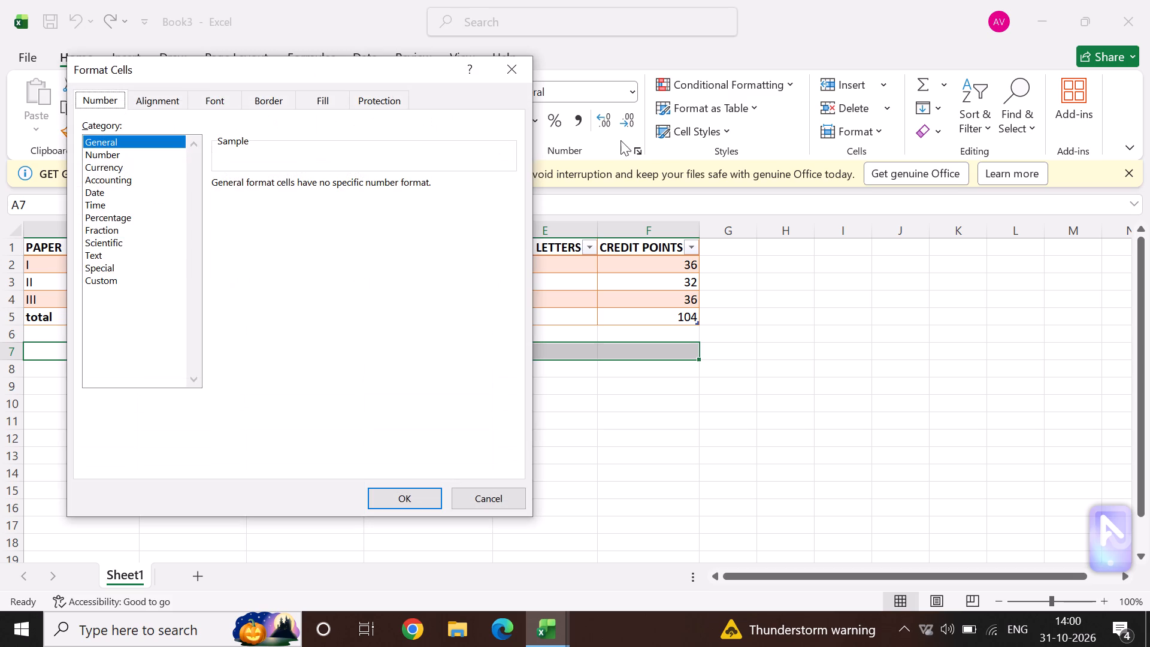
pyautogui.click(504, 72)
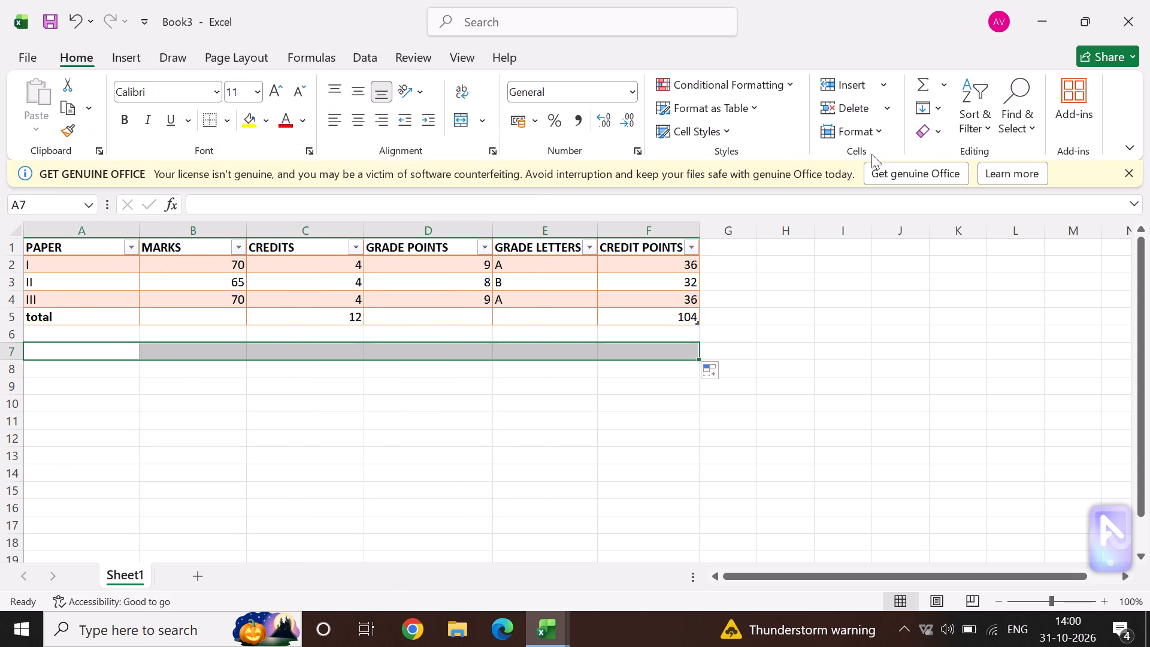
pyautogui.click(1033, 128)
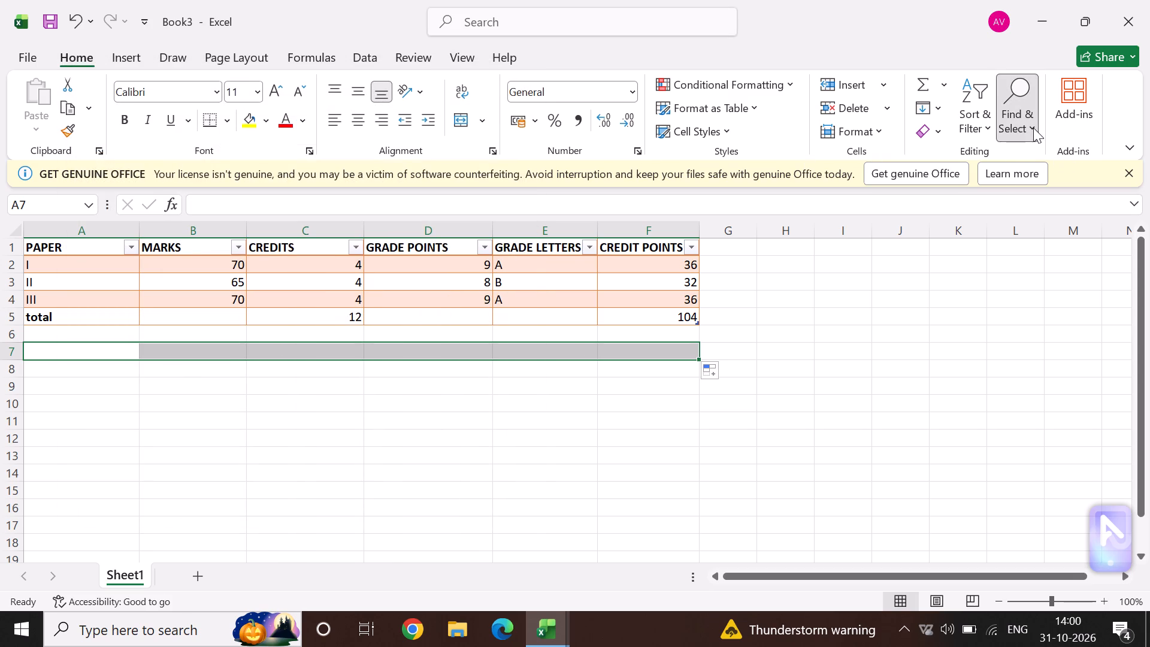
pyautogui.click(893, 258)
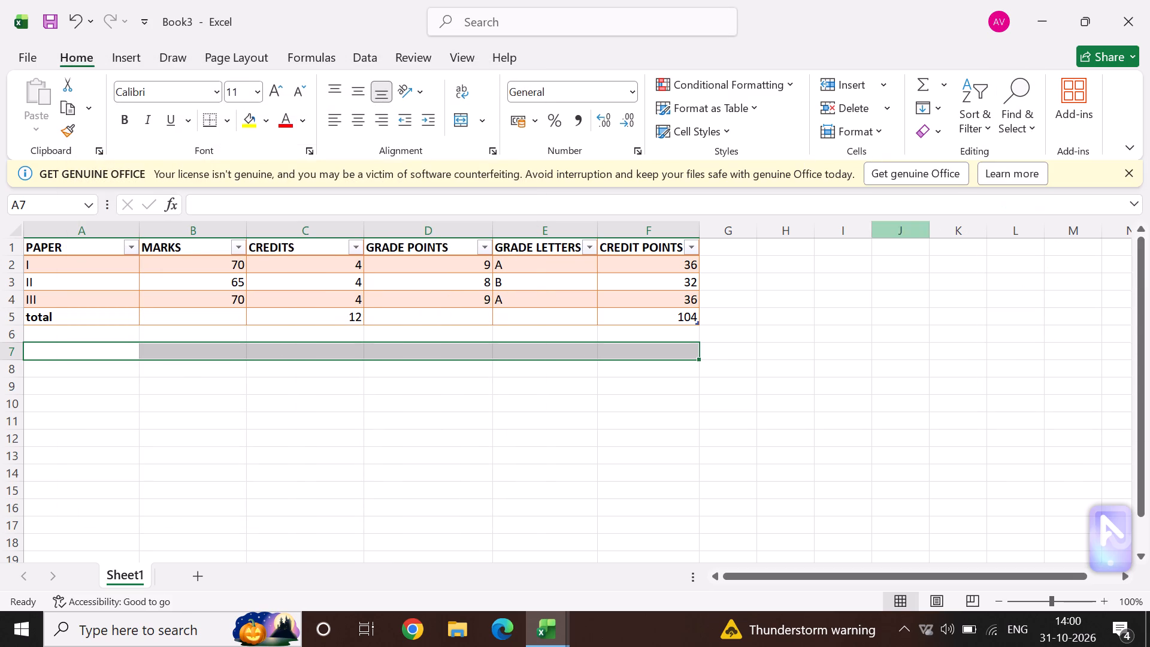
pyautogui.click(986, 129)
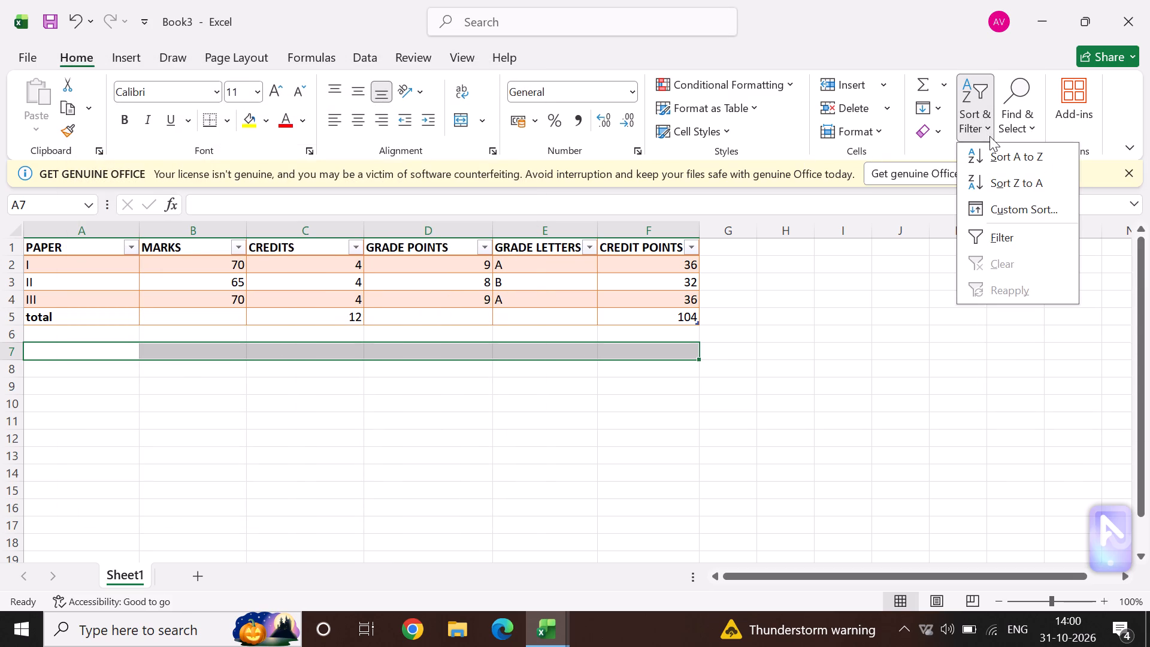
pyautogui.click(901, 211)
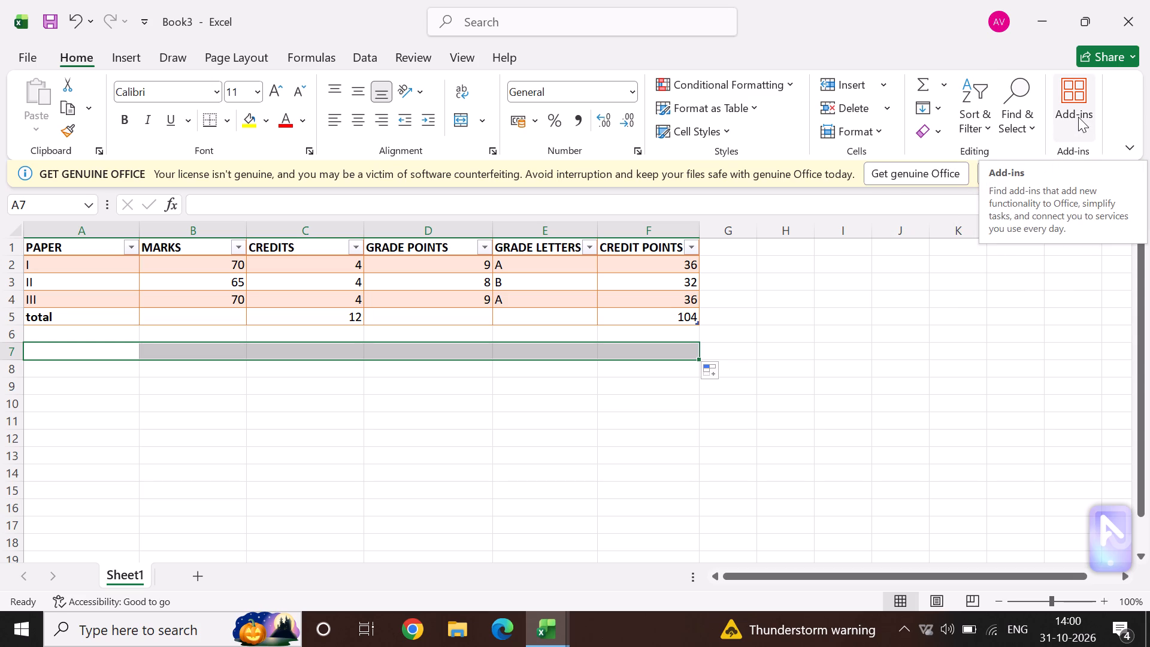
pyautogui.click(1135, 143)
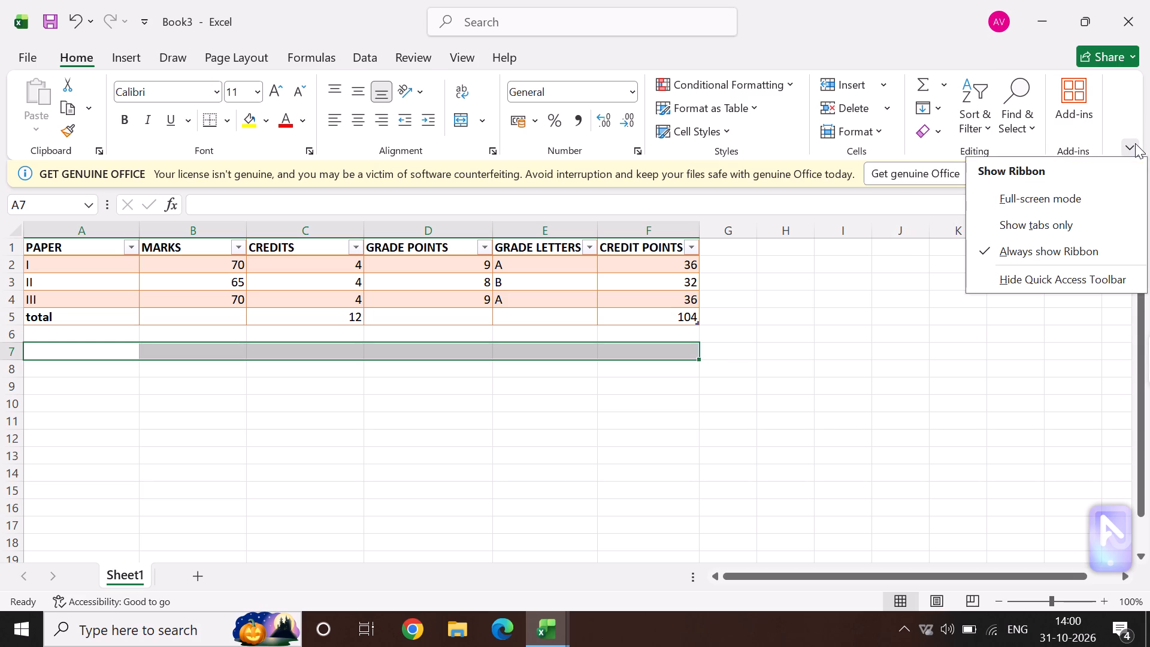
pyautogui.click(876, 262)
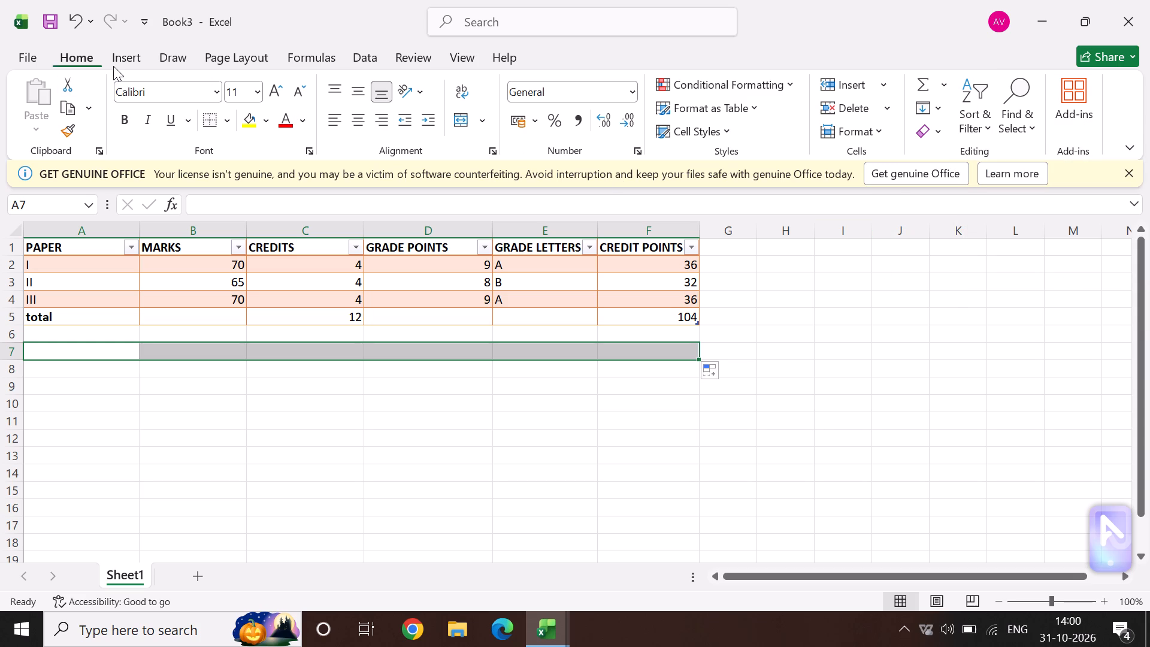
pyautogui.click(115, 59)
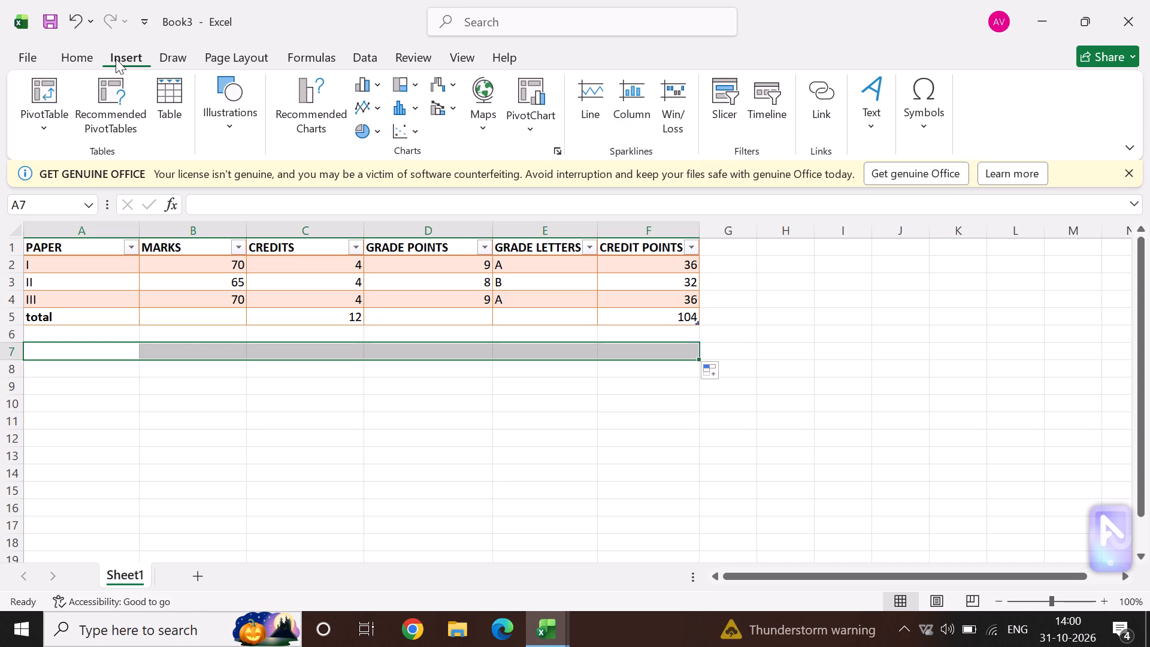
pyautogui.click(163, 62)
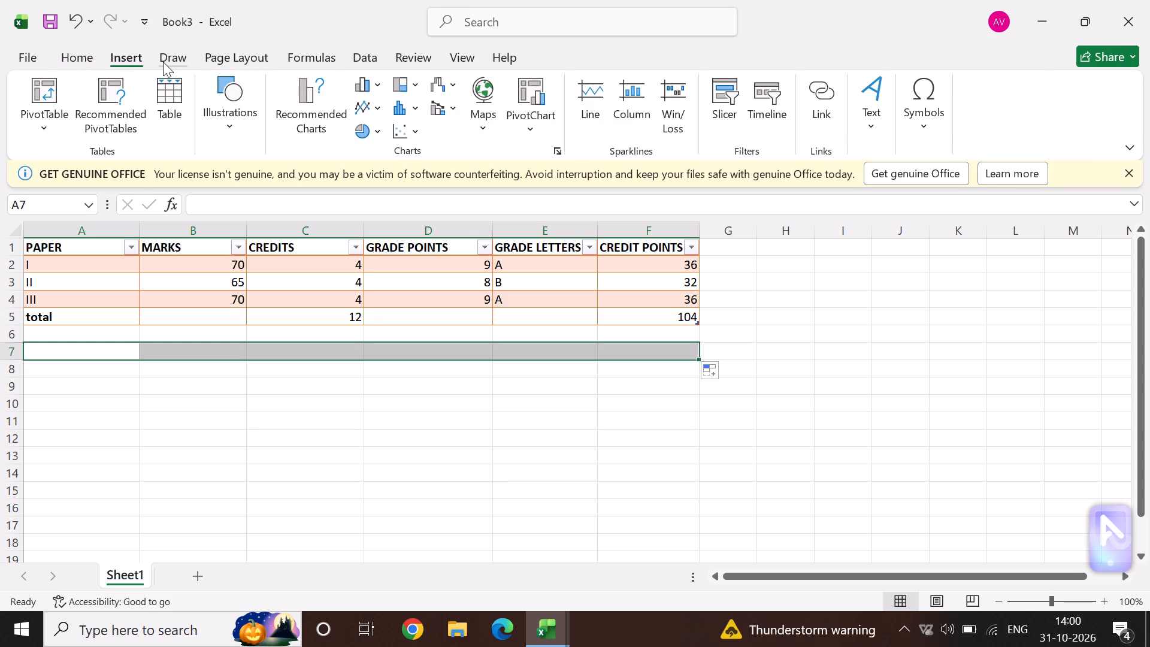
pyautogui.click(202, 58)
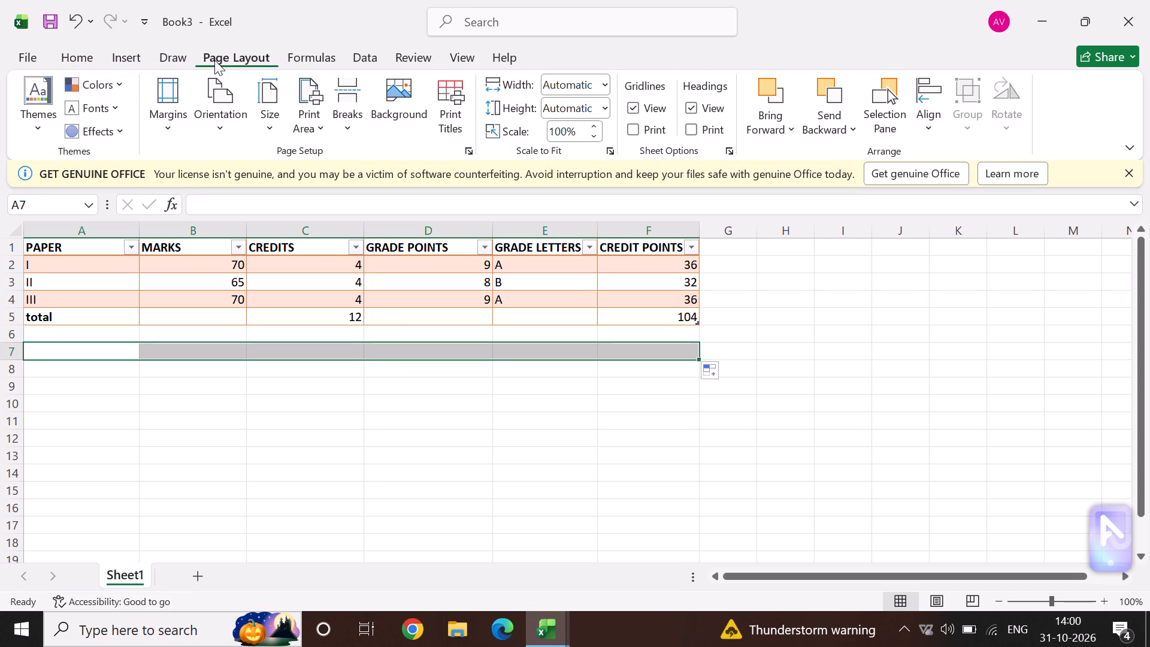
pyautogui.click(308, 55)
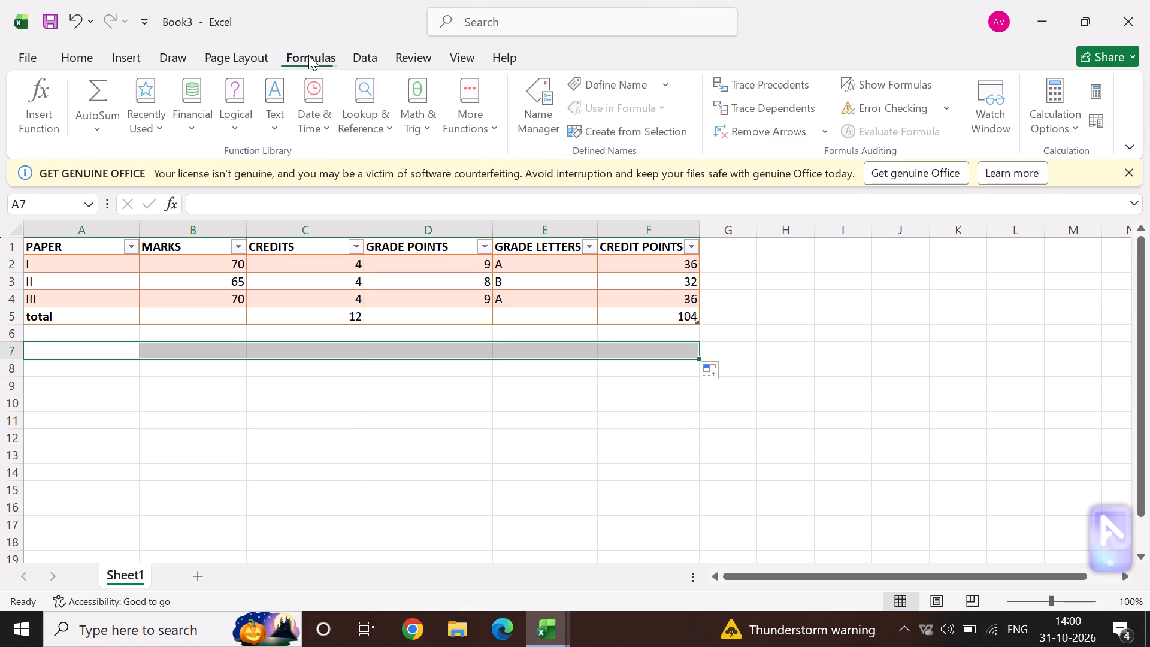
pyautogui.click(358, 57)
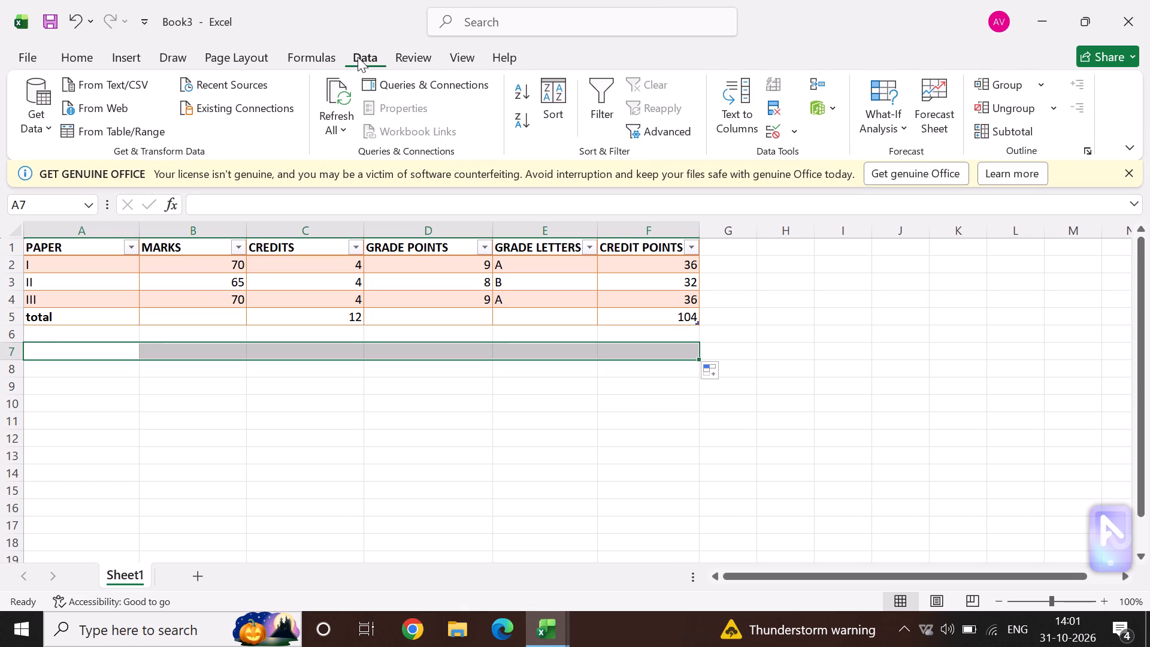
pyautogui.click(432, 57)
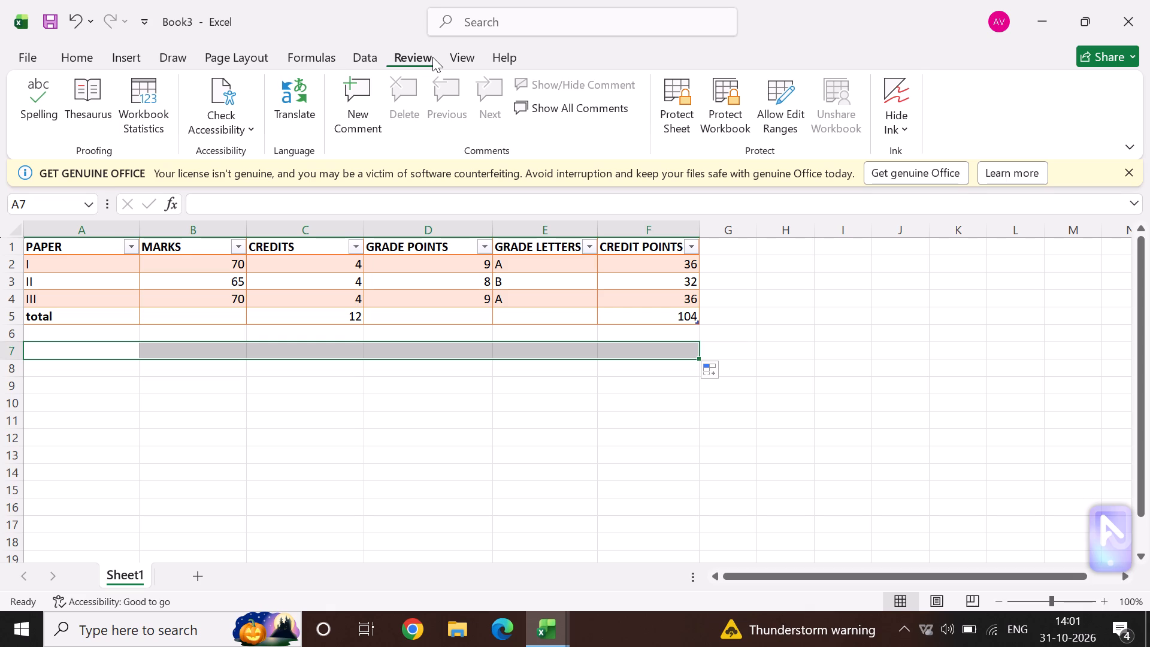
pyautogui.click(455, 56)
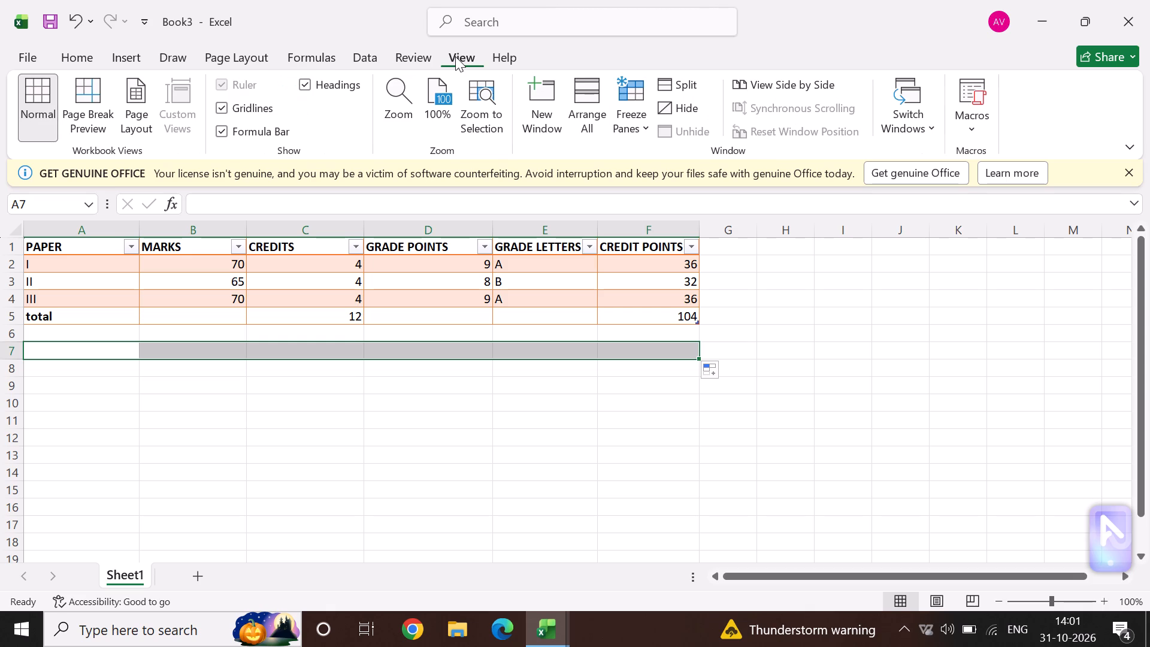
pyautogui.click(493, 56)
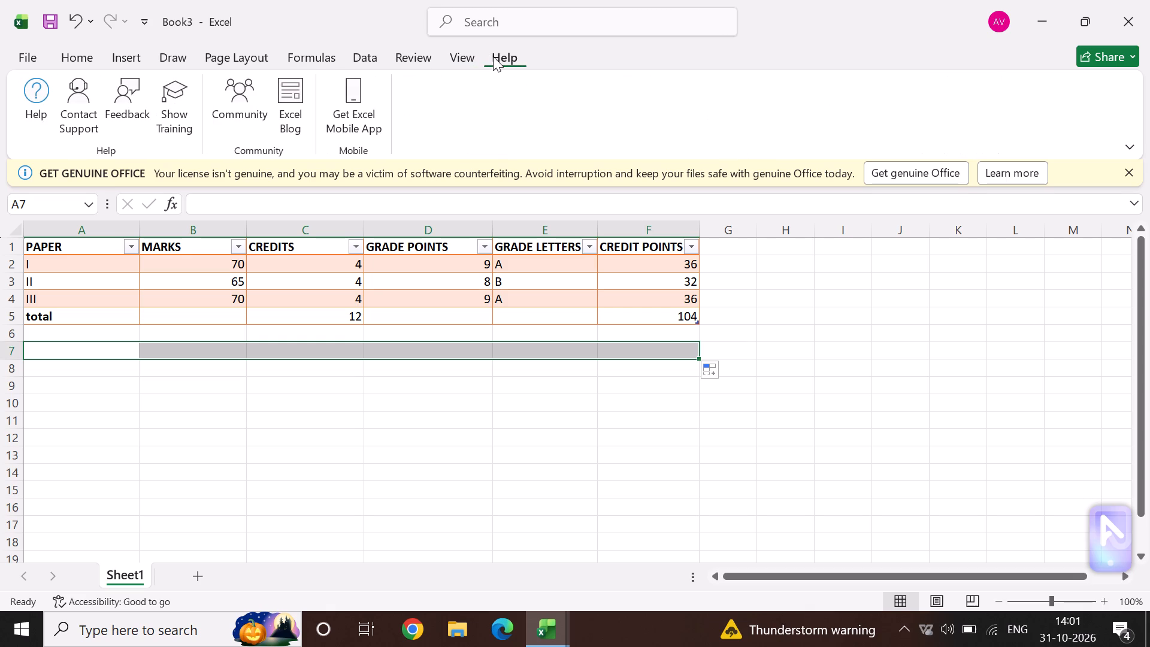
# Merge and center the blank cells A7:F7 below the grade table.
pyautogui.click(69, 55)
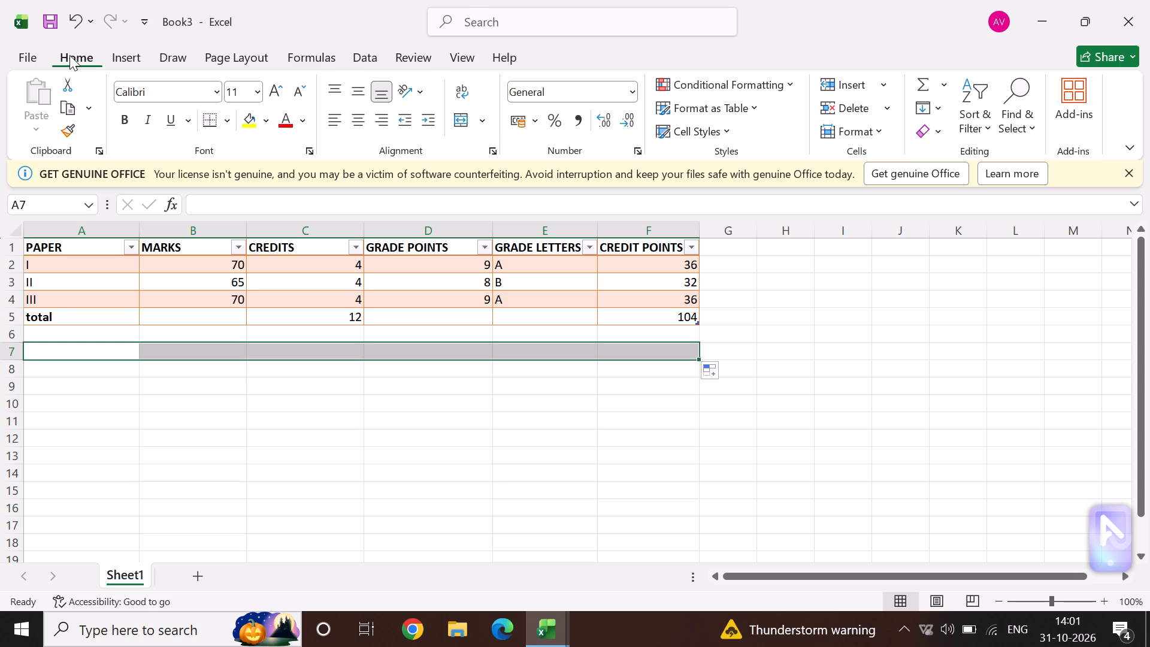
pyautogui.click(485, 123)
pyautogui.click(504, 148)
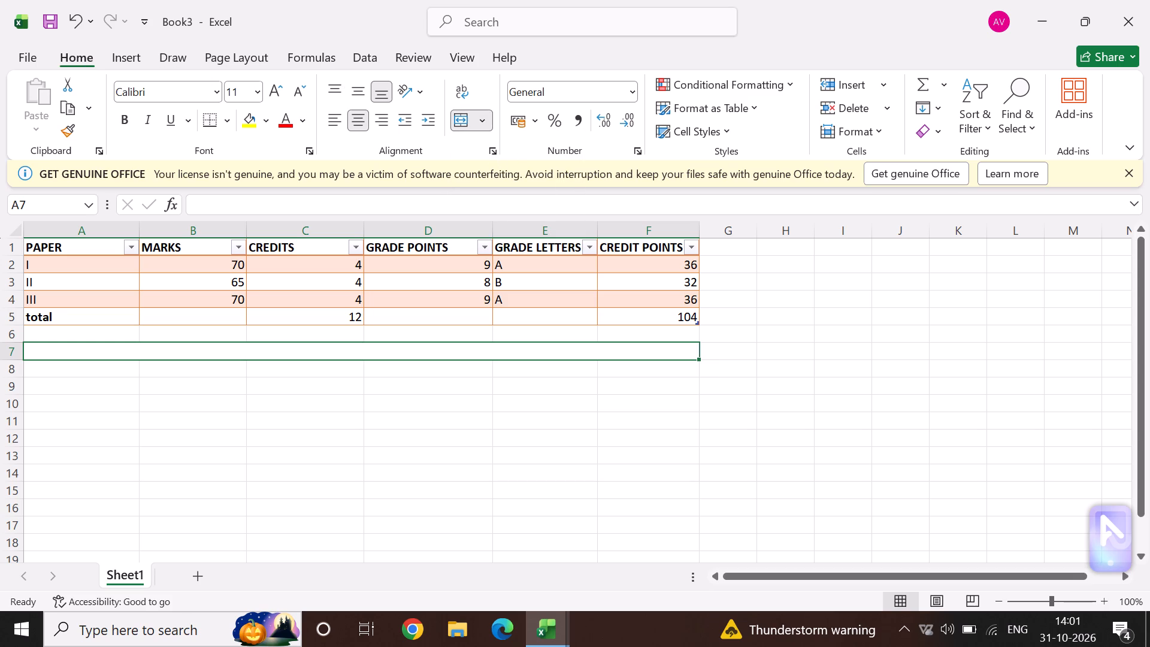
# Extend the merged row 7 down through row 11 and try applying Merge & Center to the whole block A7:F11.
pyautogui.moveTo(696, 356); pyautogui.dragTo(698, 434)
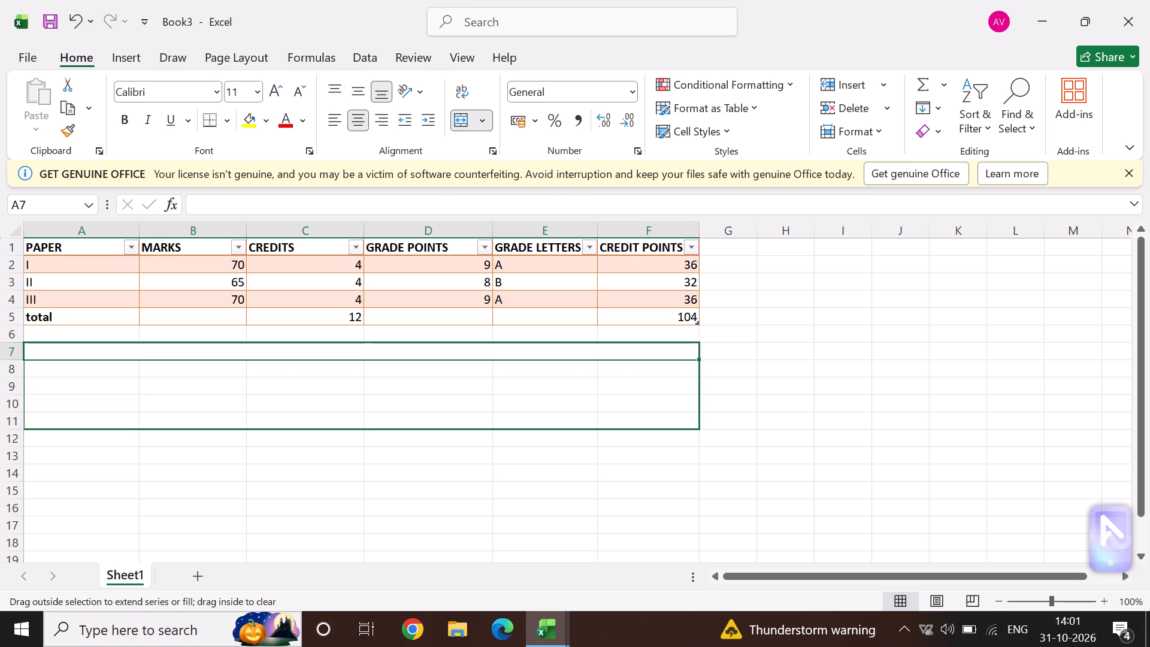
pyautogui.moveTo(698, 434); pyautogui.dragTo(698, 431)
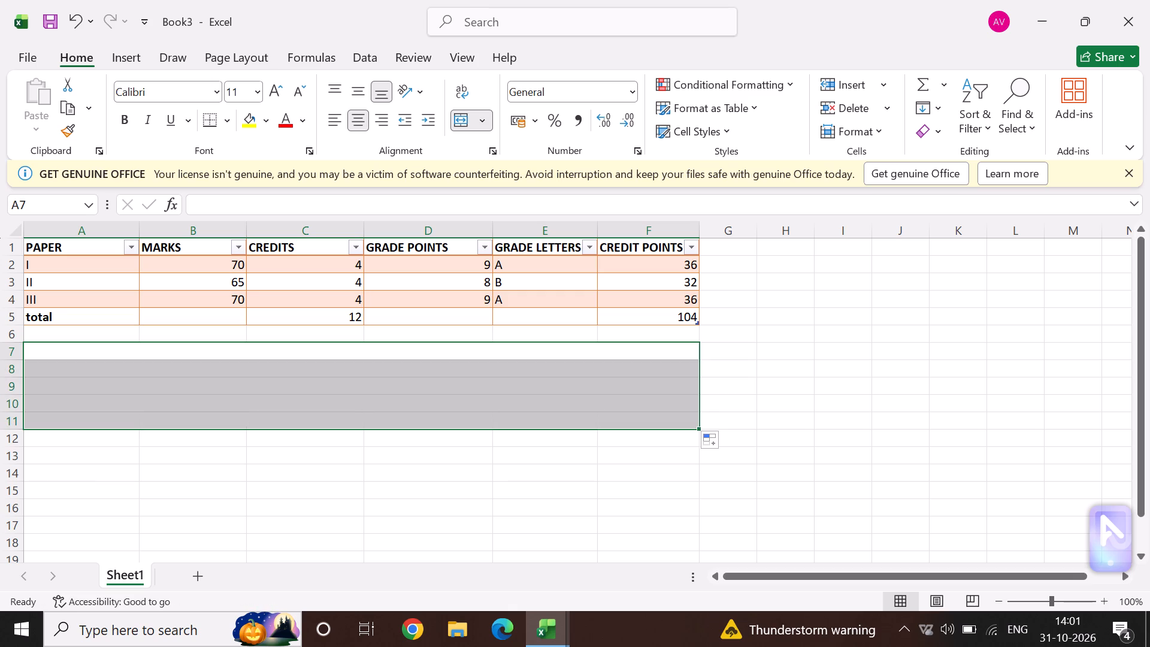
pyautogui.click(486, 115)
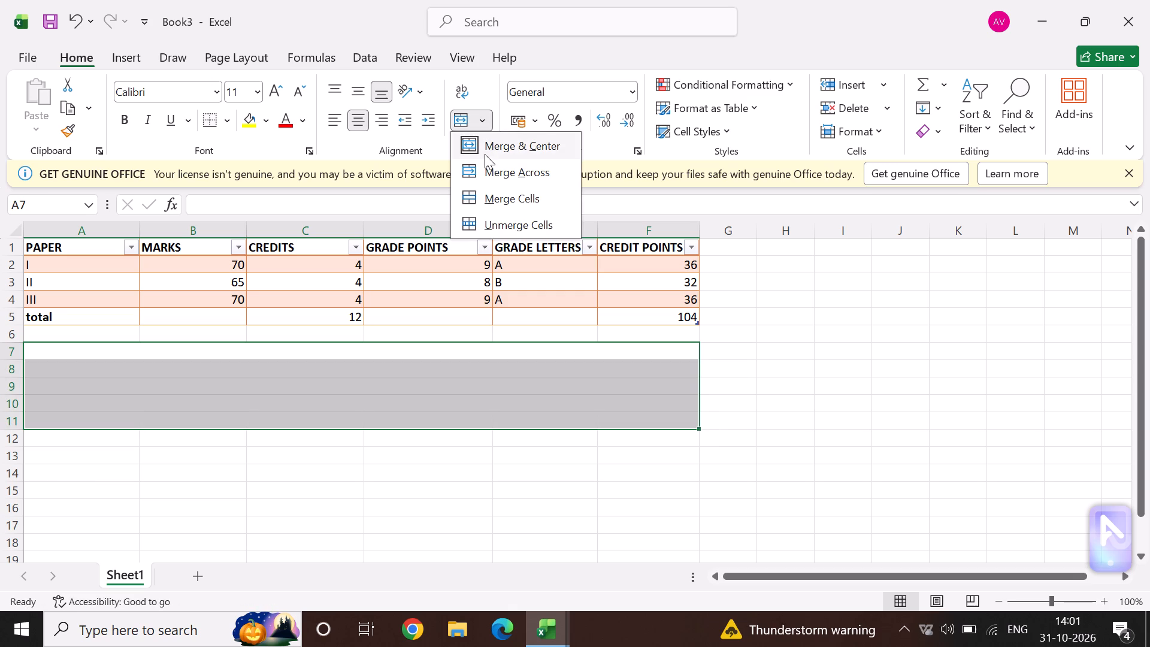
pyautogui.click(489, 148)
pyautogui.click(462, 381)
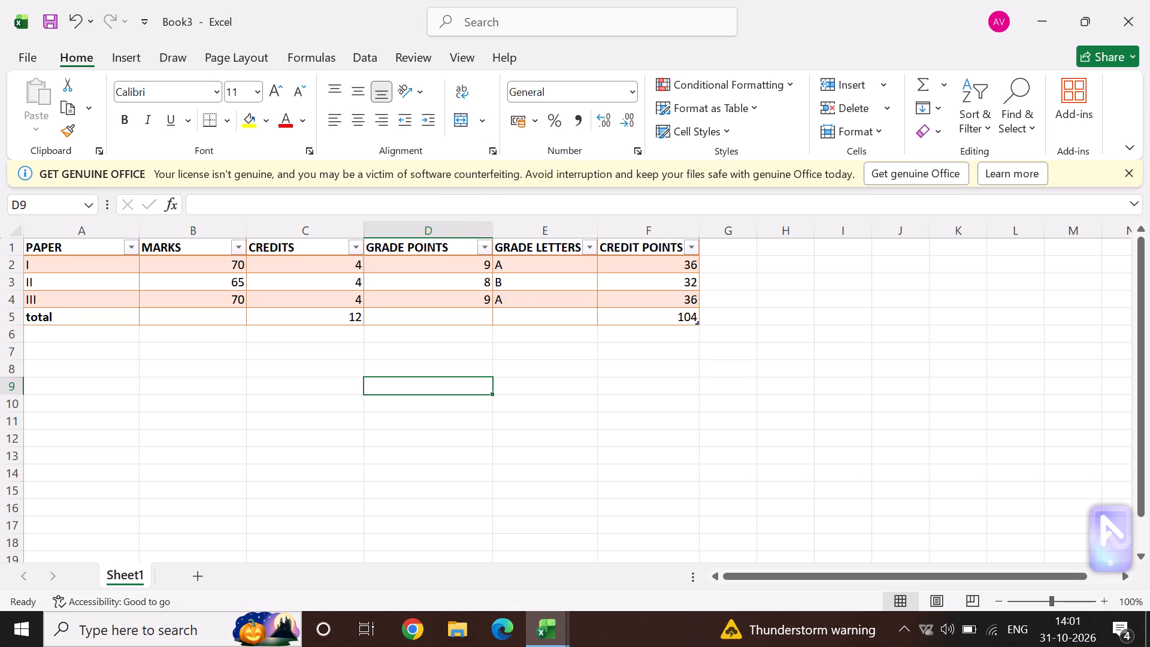
# Merge and center the blank cells A7:F7 below the grade table.
pyautogui.moveTo(52, 358); pyautogui.dragTo(57, 357)
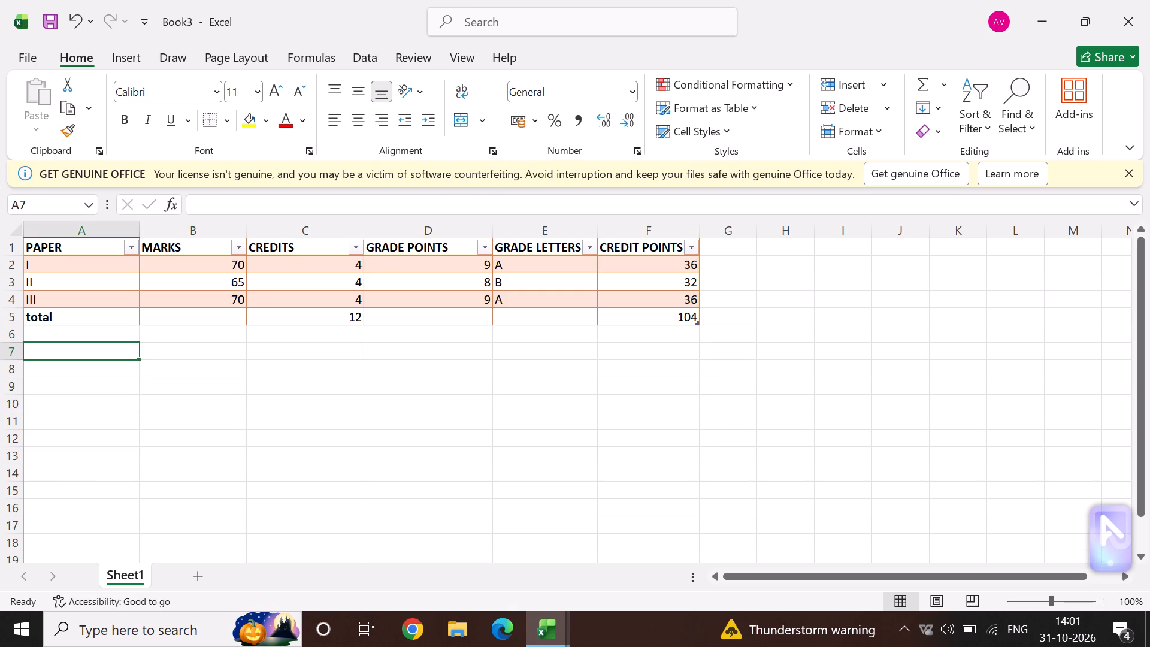
pyautogui.moveTo(137, 360); pyautogui.dragTo(594, 358)
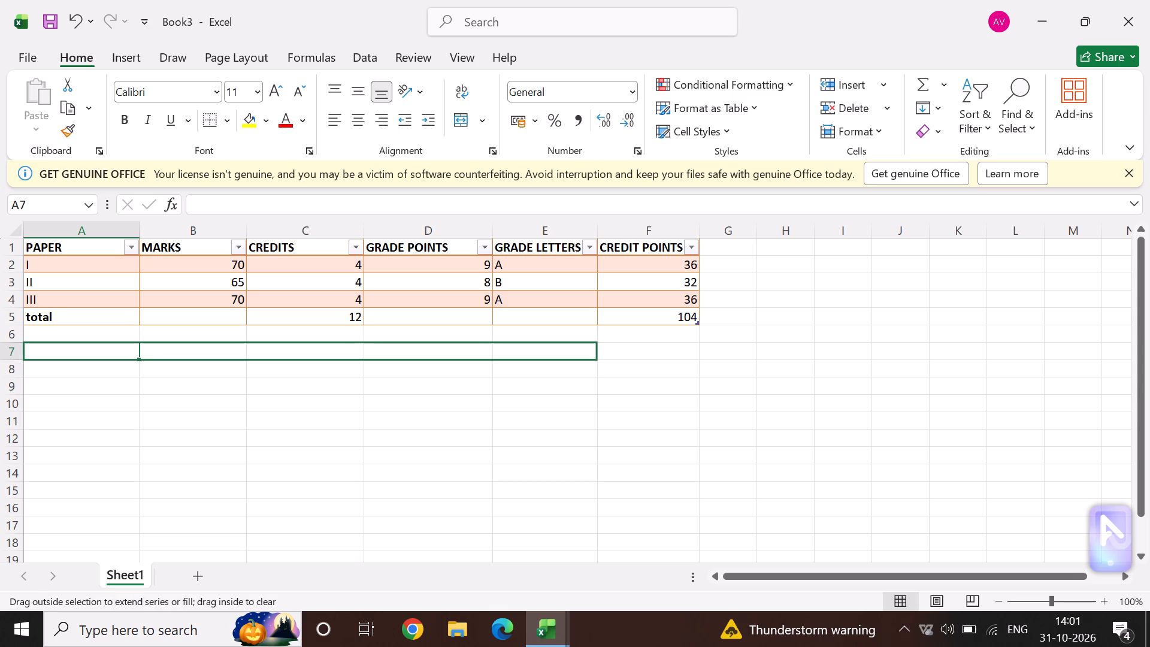
pyautogui.moveTo(594, 358); pyautogui.dragTo(671, 354)
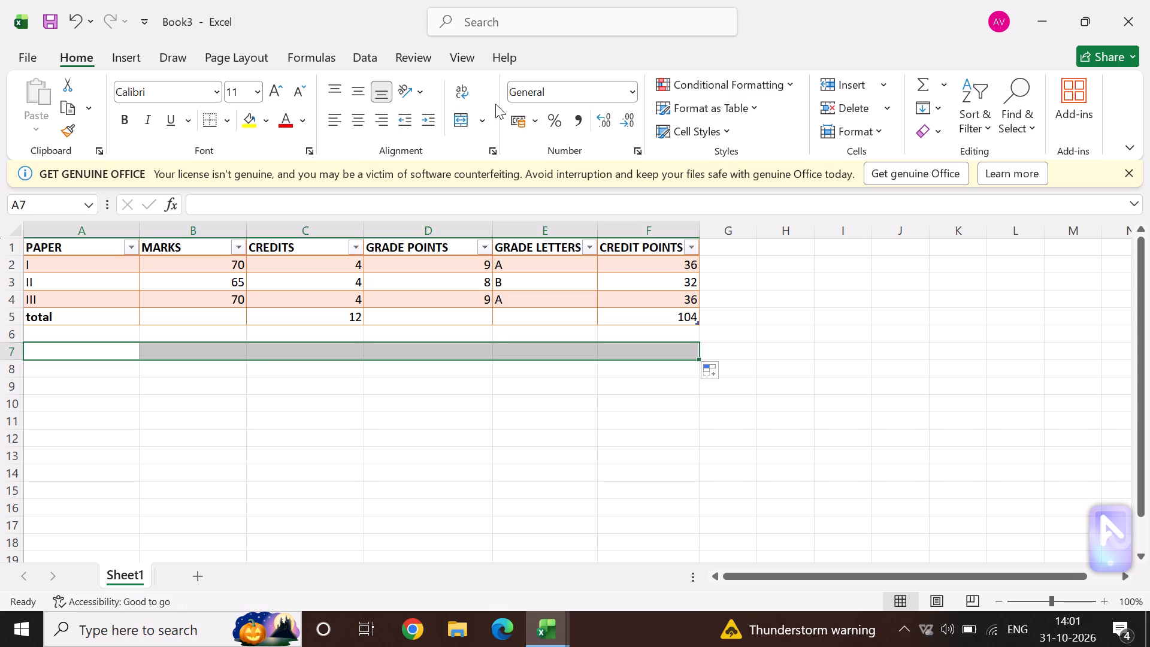
pyautogui.click(483, 120)
pyautogui.click(499, 150)
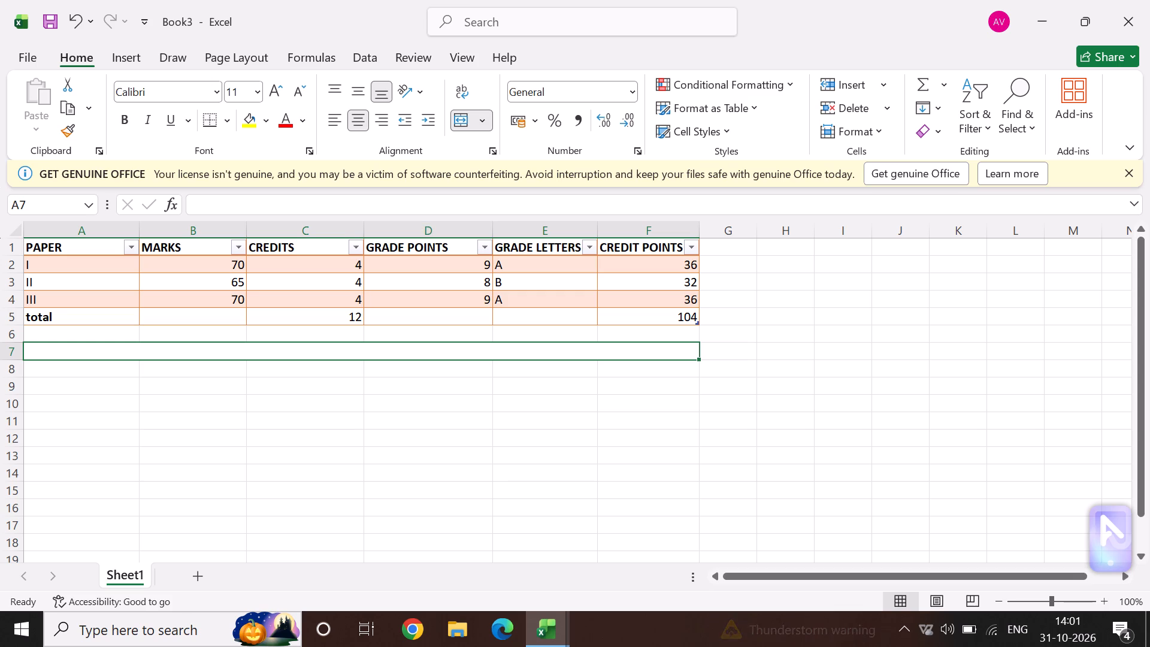
# Enter the text "CREDIT POINTS=CREDIT*GRADE POINTS" in the merged row 7 below the grade table.
pyautogui.click(89, 350)
pyautogui.click(87, 358)
pyautogui.click(84, 351)
pyautogui.press('n')
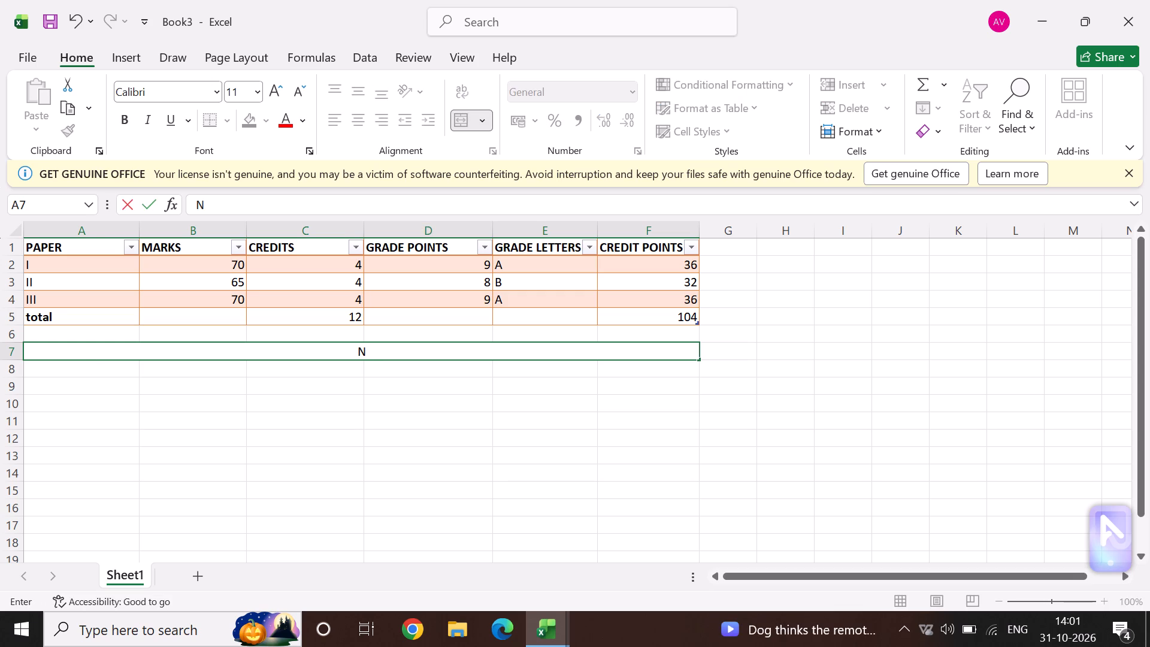
pyautogui.press('BackSpace')
pyautogui.write('CREDIT PI')
pyautogui.write('NTS')
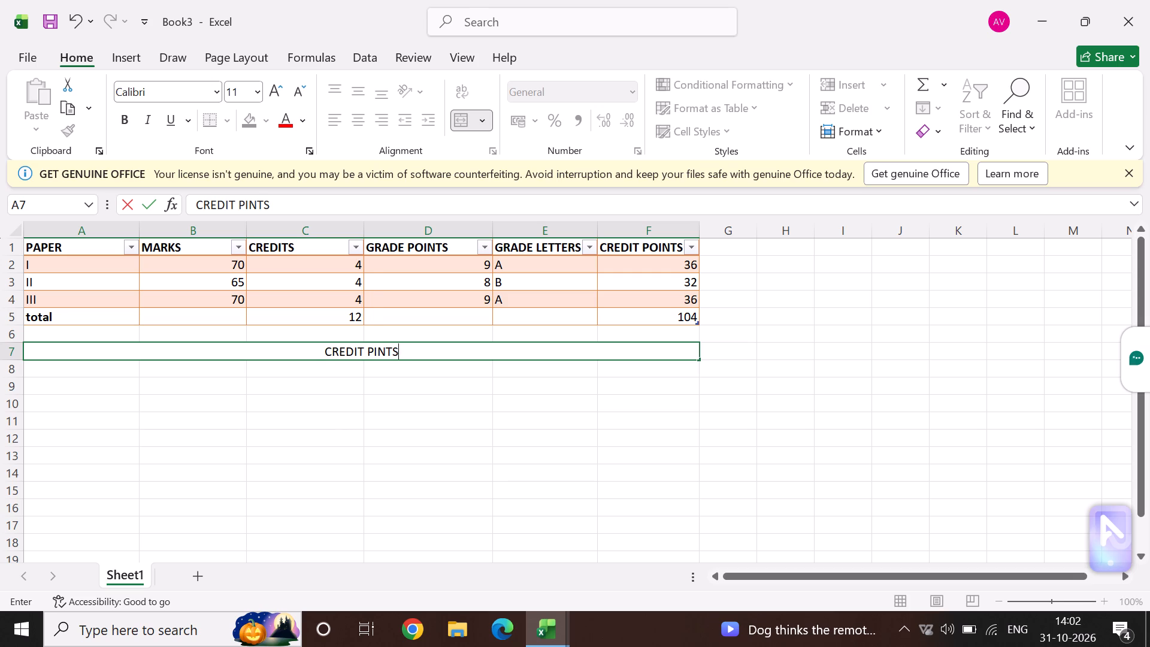
pyautogui.press('BackSpace')
pyautogui.press('BackSpace')
pyautogui.press('BackSpace')
pyautogui.press('BackSpace')
pyautogui.write('OINTS')
pyautogui.press('=')
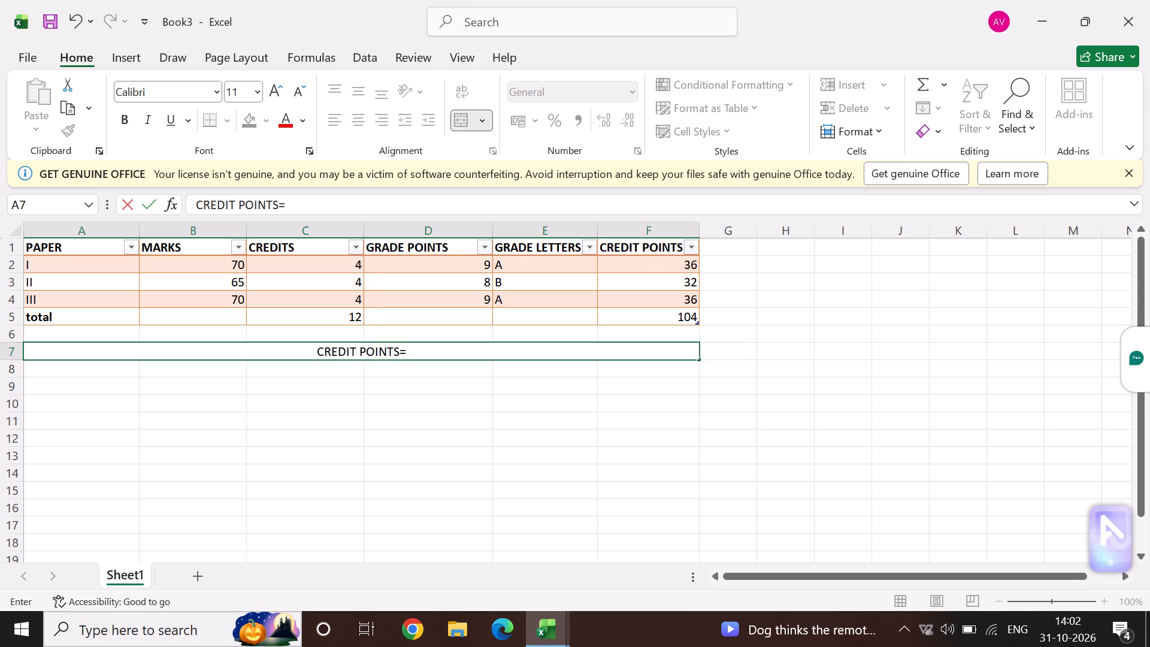
pyautogui.write('CREDIT')
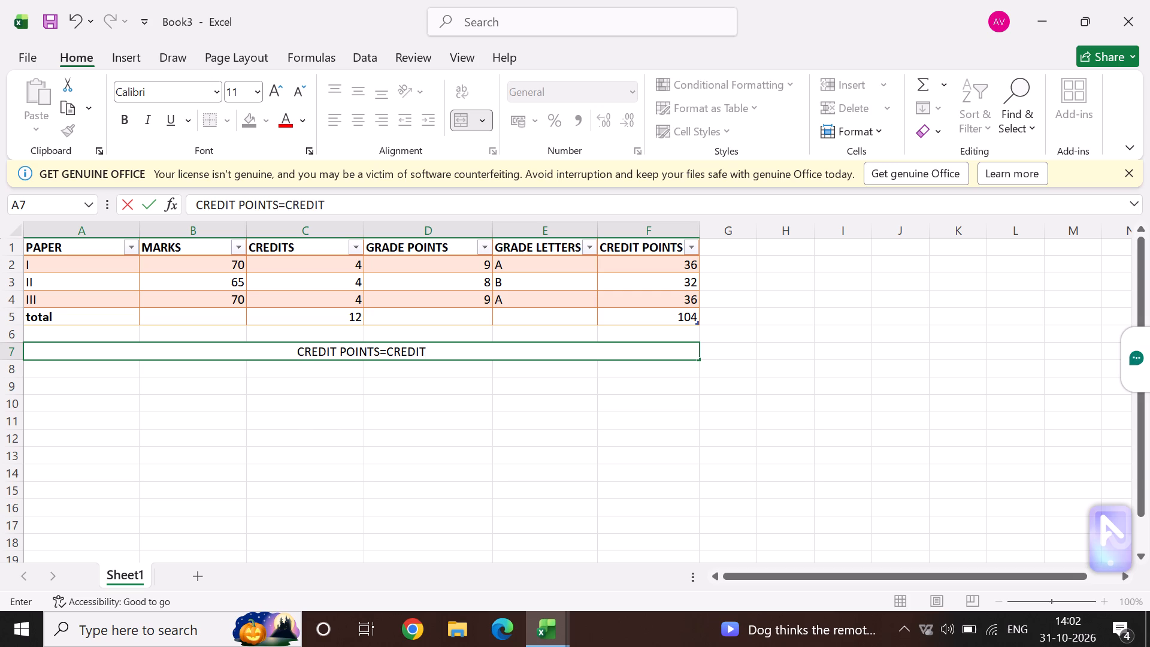
pyautogui.hotkey('shift', '*')
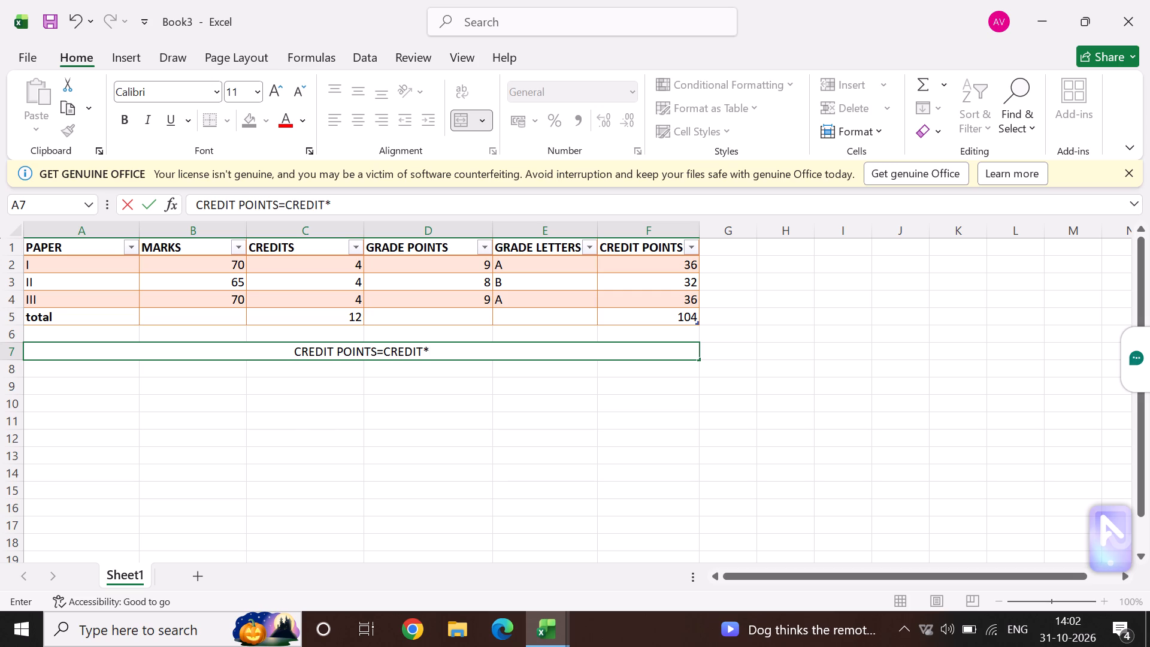
pyautogui.write('GRADE POINTS')
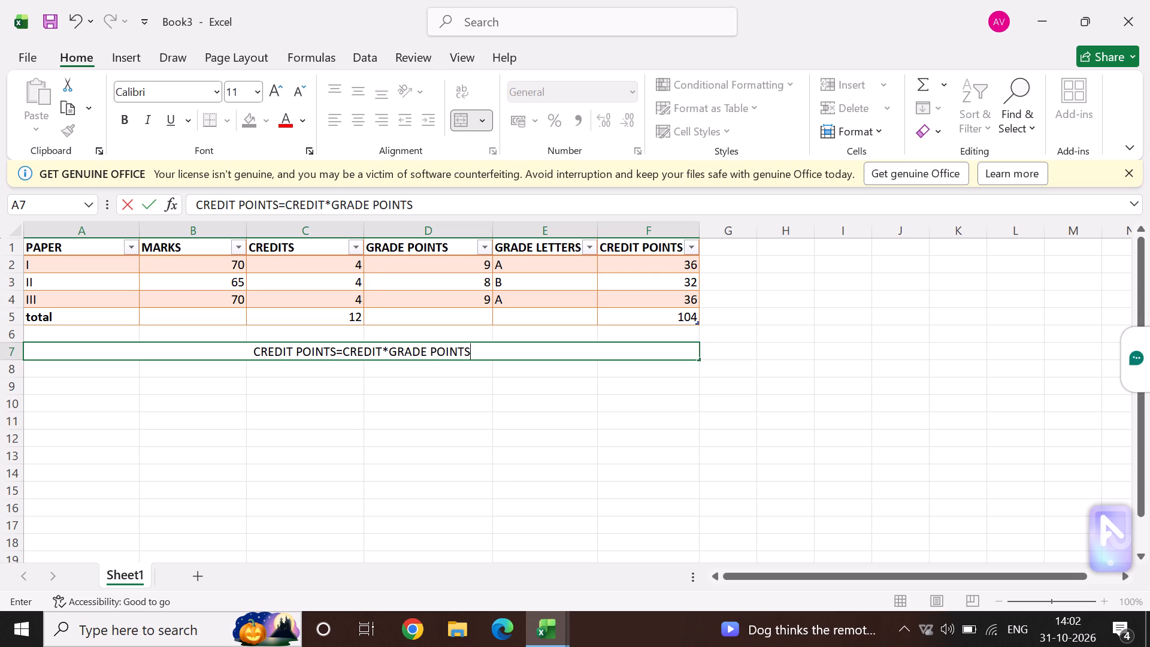
pyautogui.press('Return')
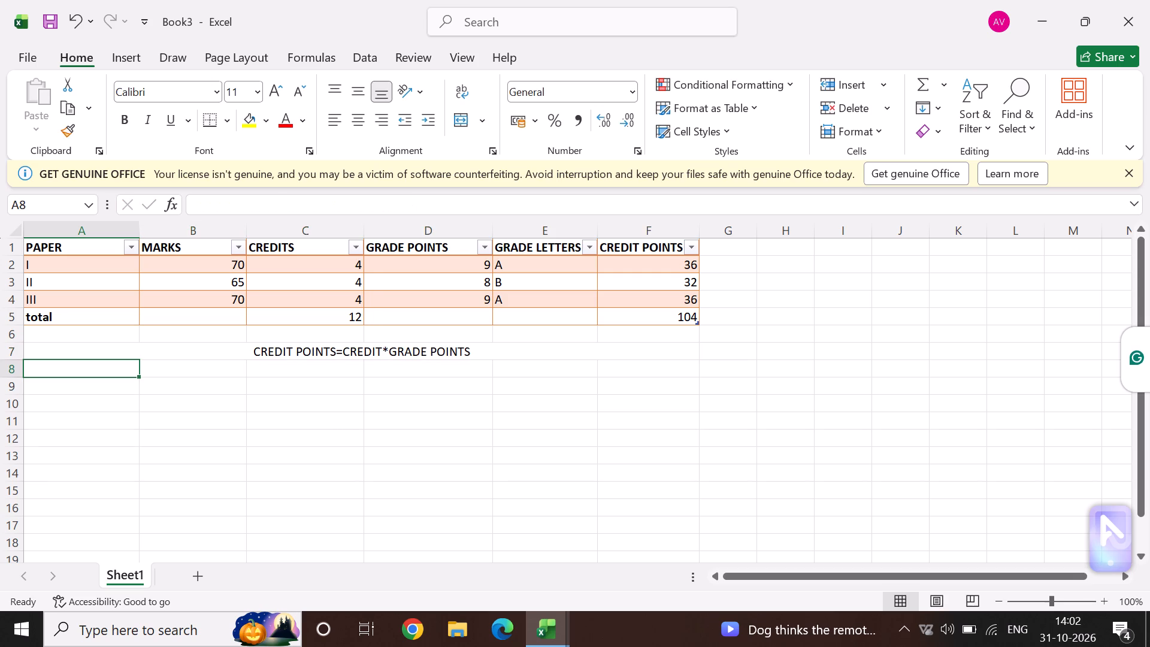
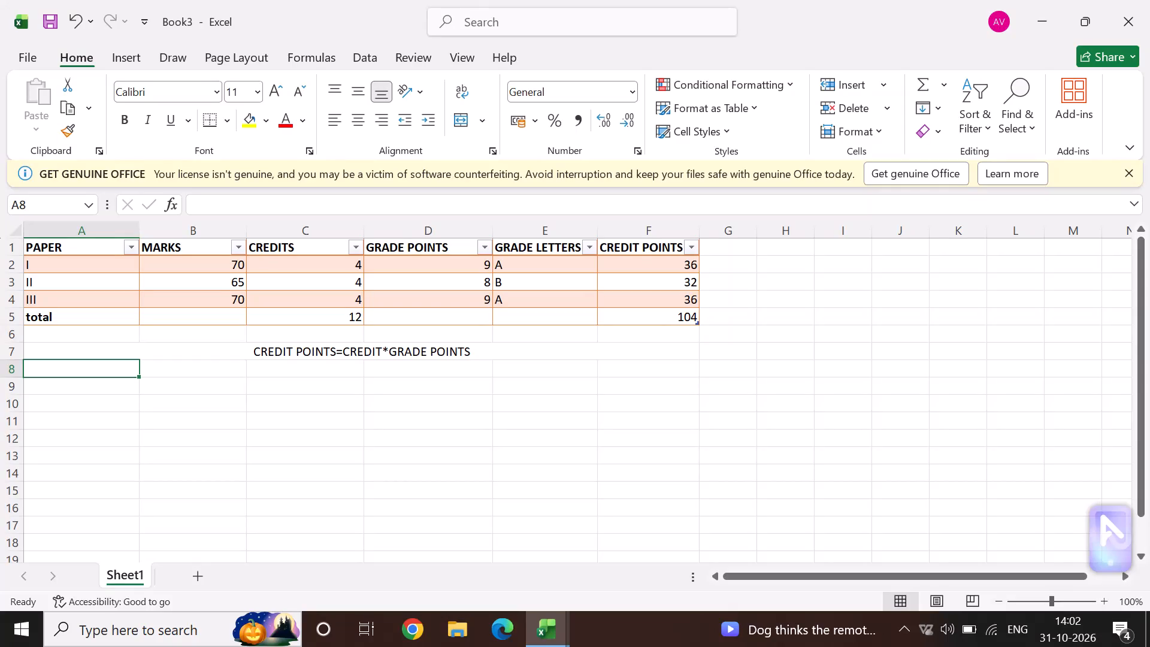
# Merge and center the blank cells A8:F8 beneath the credit points formula row.
pyautogui.moveTo(138, 375); pyautogui.dragTo(655, 366)
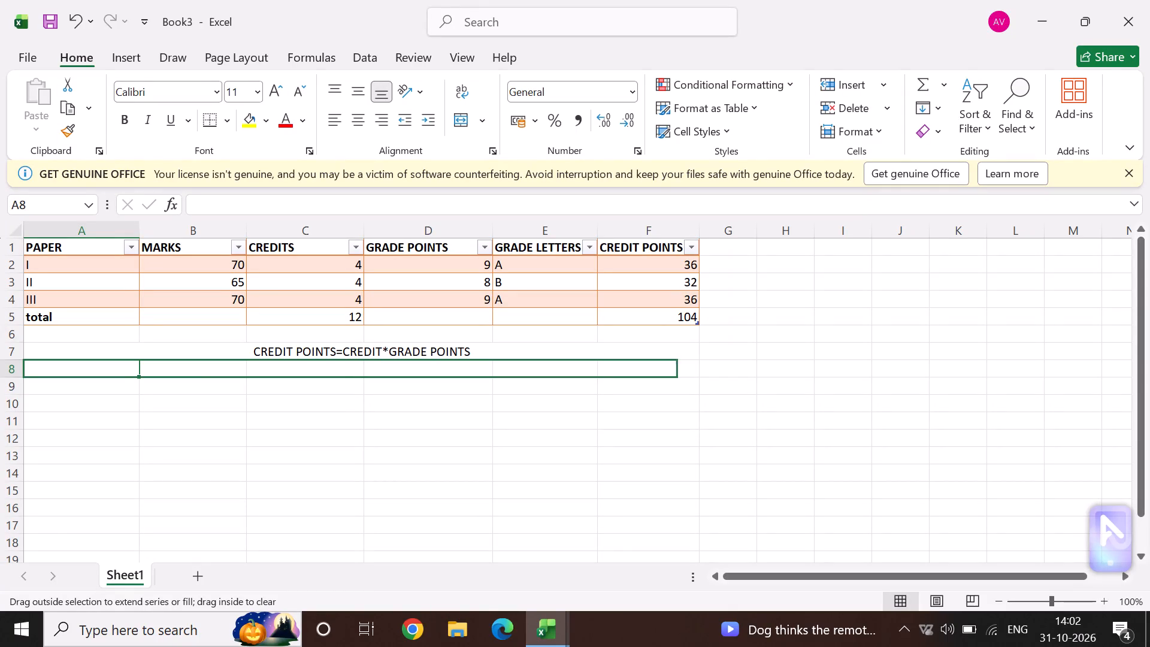
pyautogui.moveTo(655, 366); pyautogui.dragTo(679, 364)
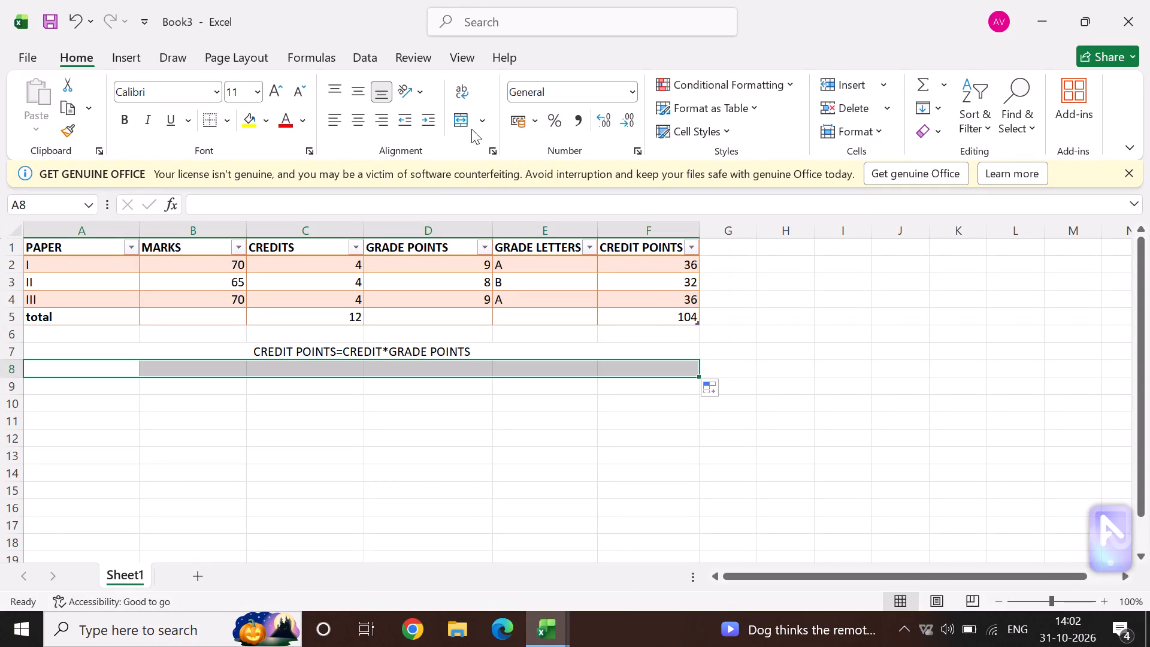
pyautogui.click(481, 119)
pyautogui.click(501, 149)
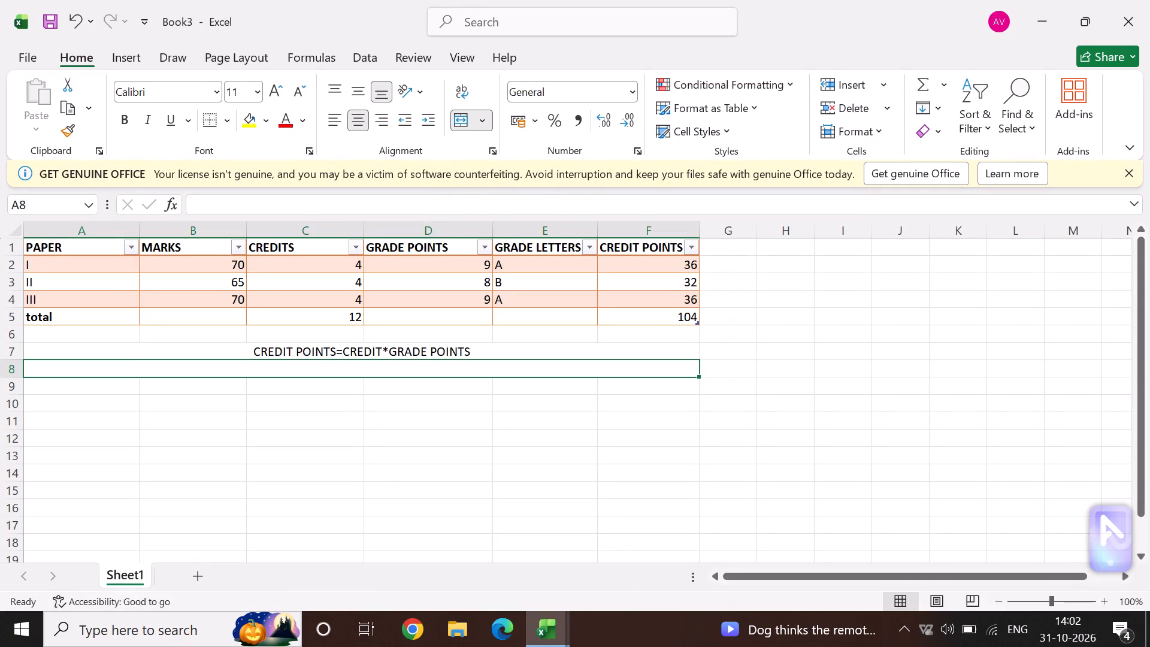
# Enter the text "TOTAL CREDIT = SUM(C2:C4)" in the merged row 8.
pyautogui.click(225, 372)
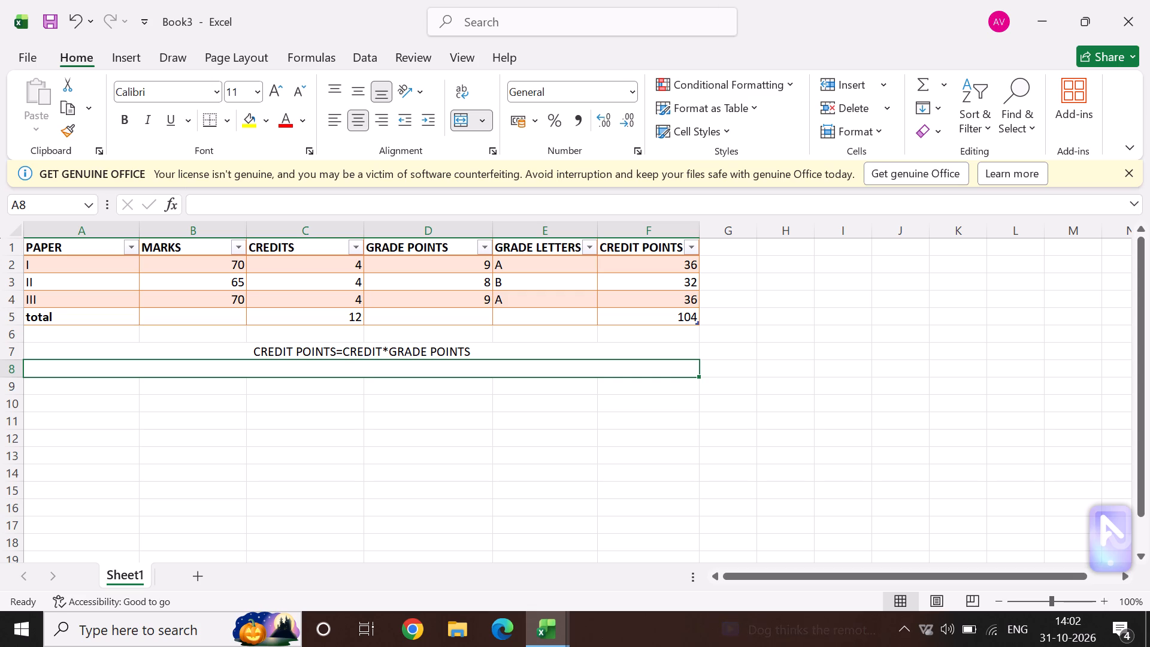
pyautogui.write('TOTAL CREDIT =')
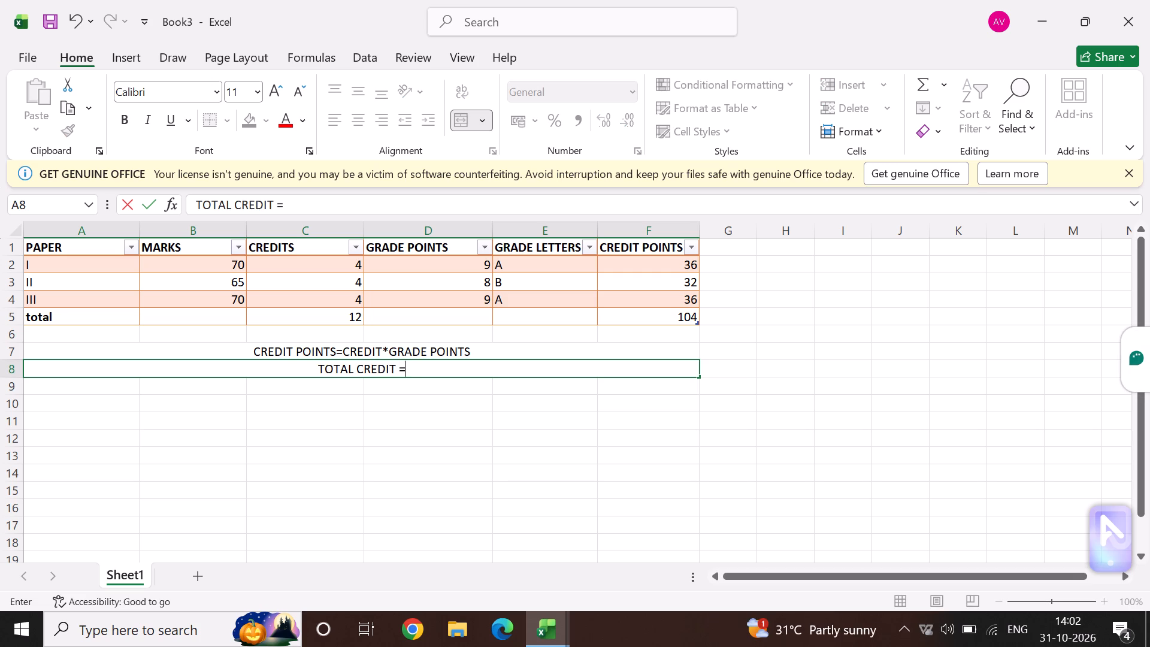
pyautogui.press('space')
pyautogui.write('SUM')
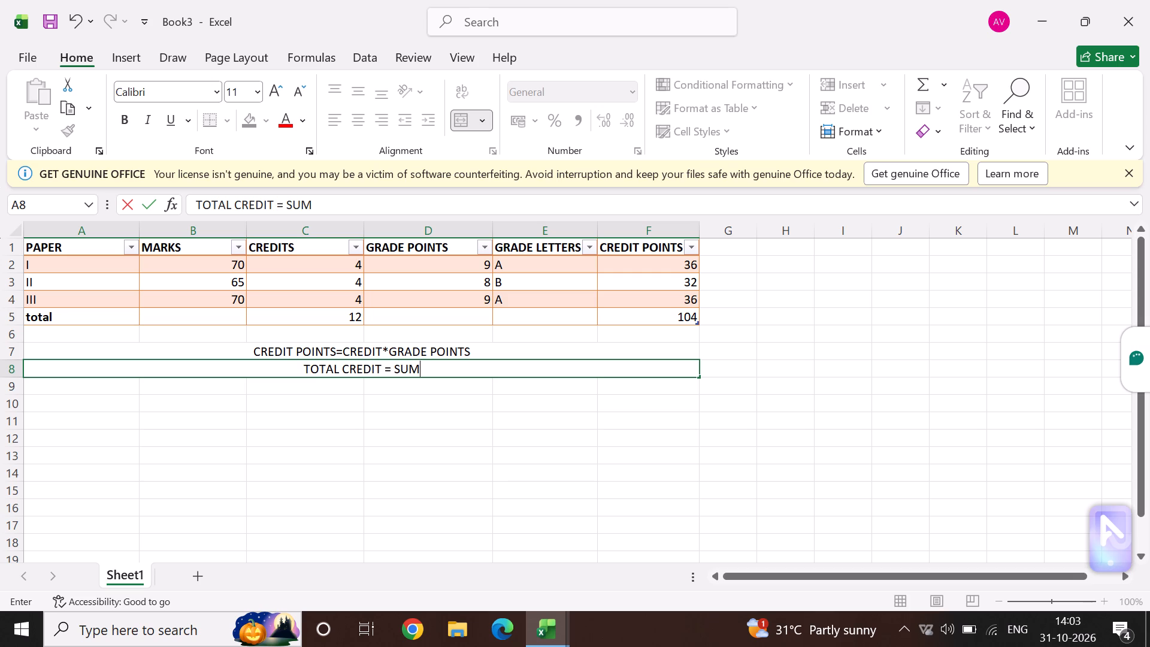
pyautogui.hotkey('shift', '(')
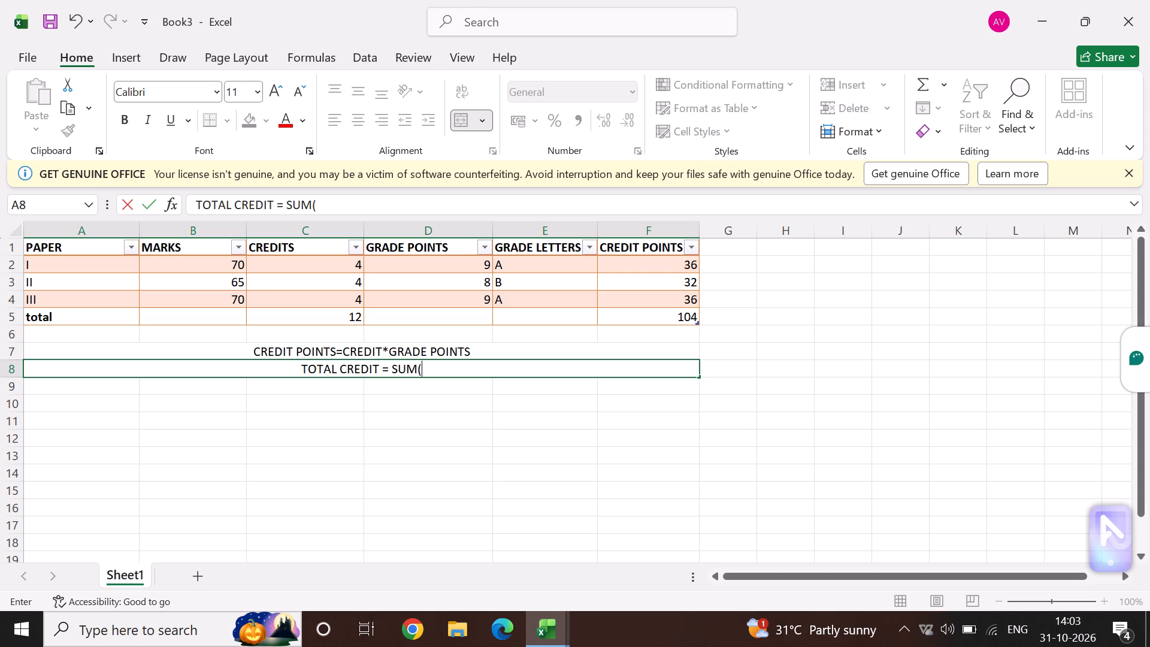
pyautogui.write('C1')
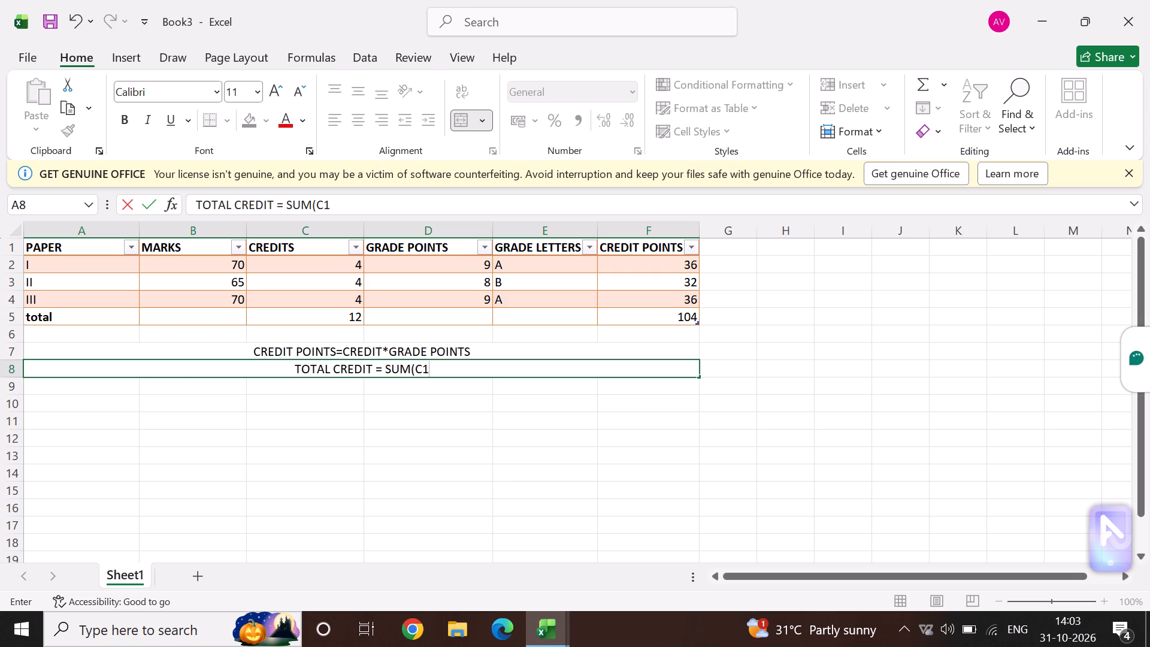
pyautogui.press('BackSpace')
pyautogui.press('2')
pyautogui.hotkey('shift', ':')
pyautogui.write('C4')
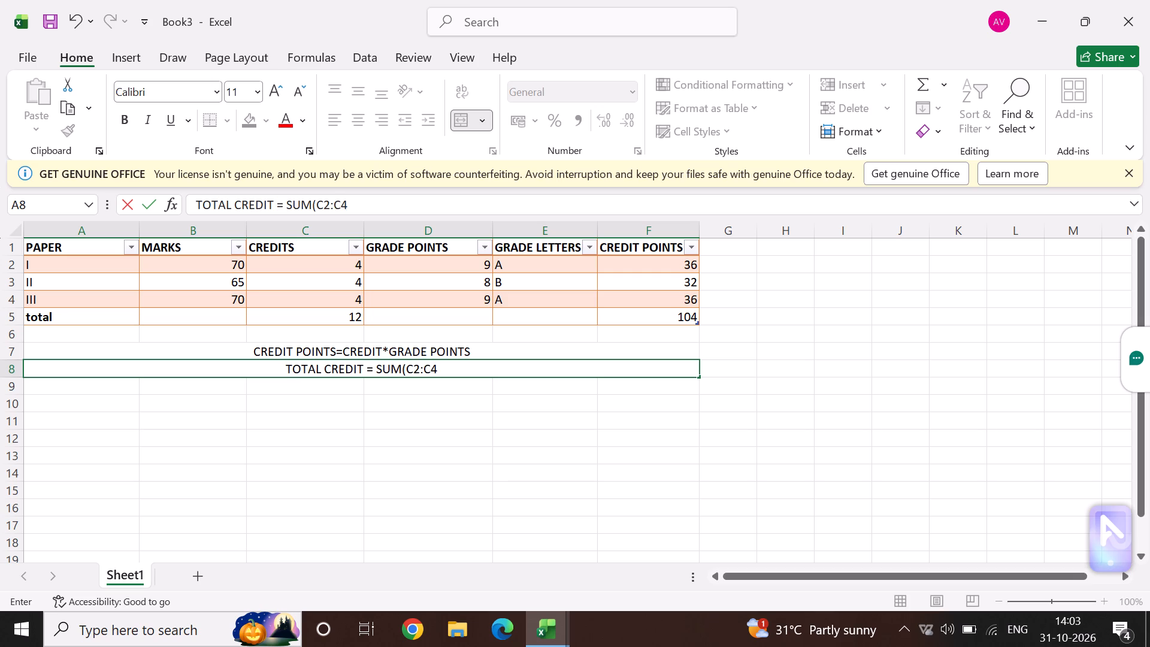
pyautogui.hotkey('shift', ')')
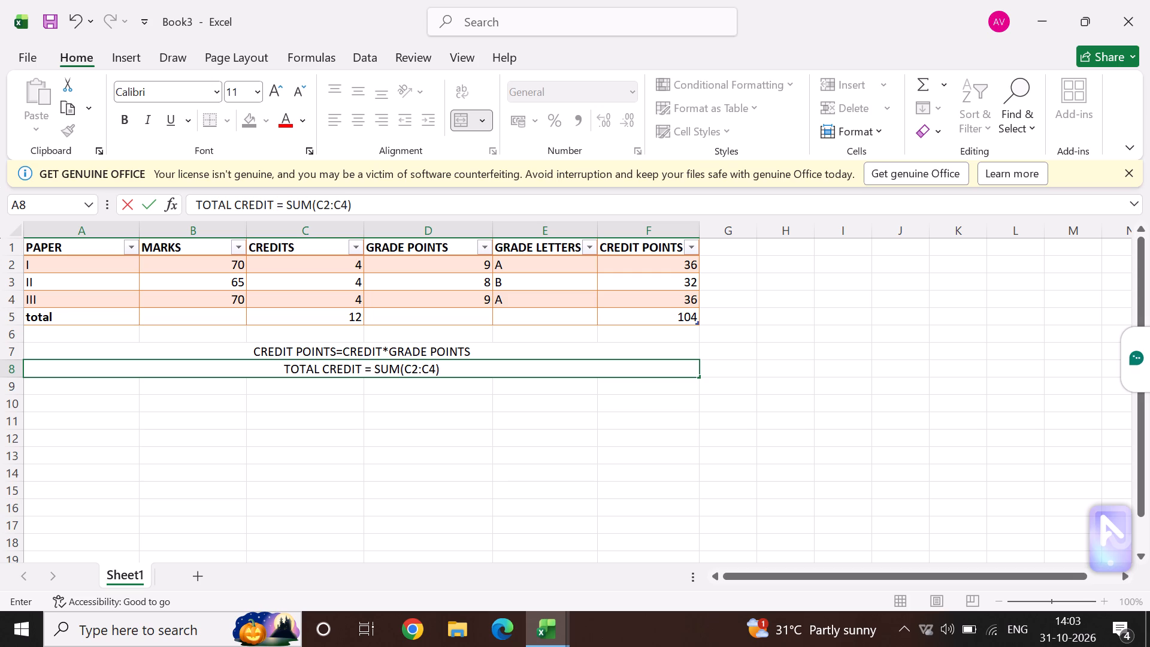
pyautogui.click(147, 392)
# Merge and center the blank cells A9:F9 beneath the total credit formula row.
pyautogui.click(121, 392)
pyautogui.moveTo(139, 392); pyautogui.dragTo(694, 366)
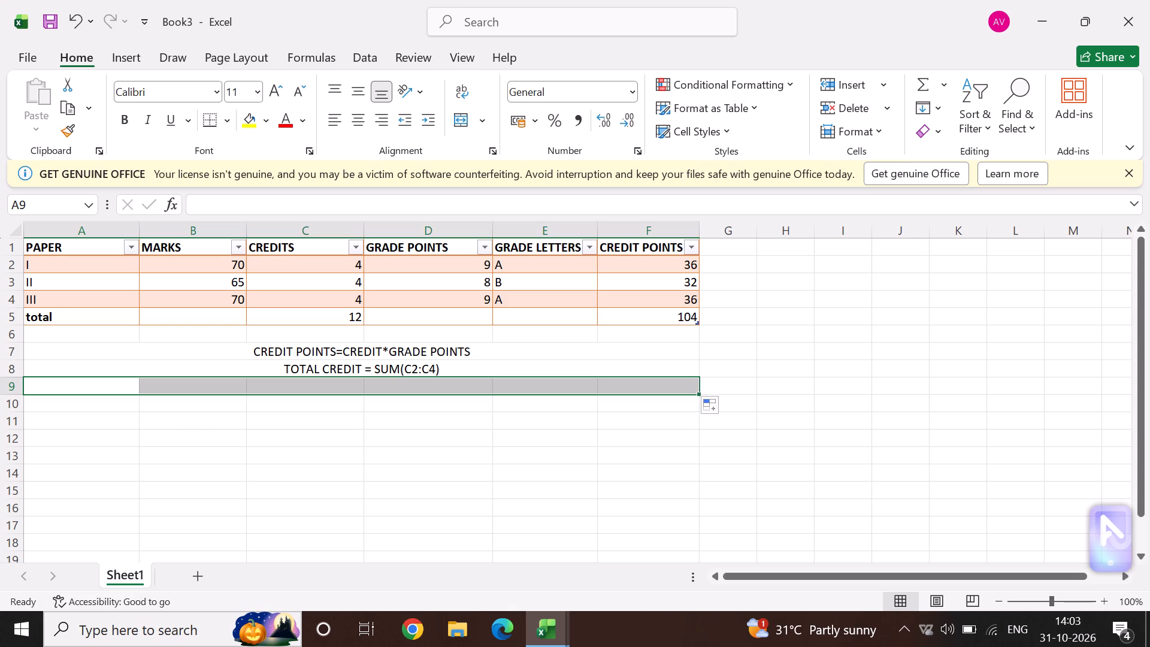
pyautogui.click(250, 386)
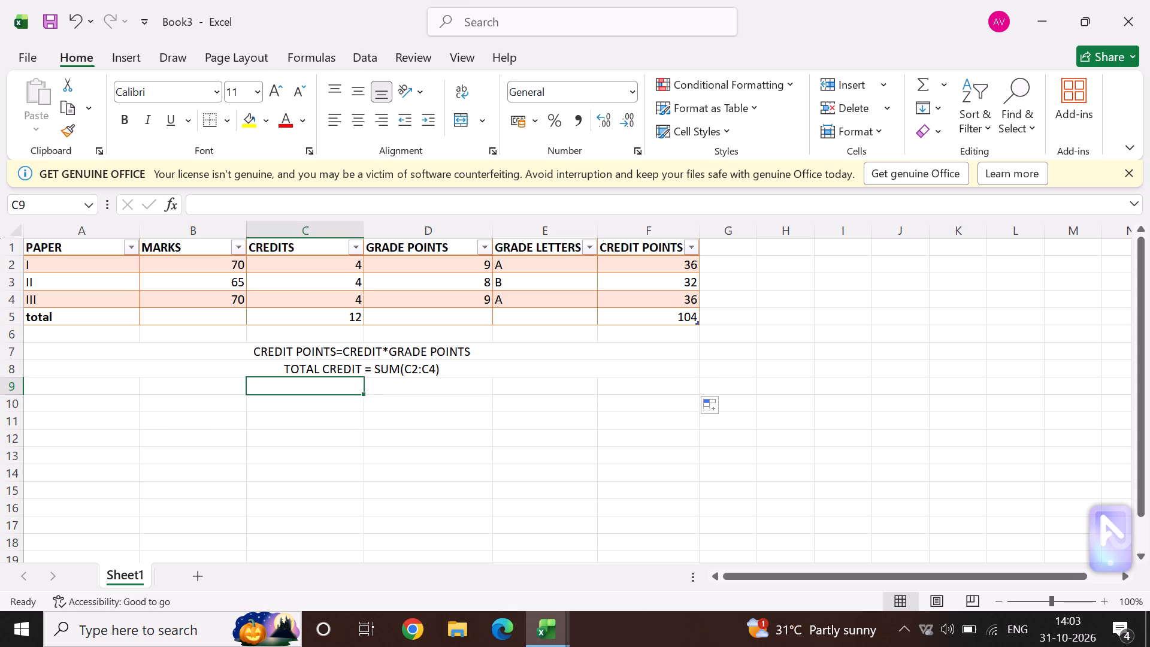
pyautogui.click(105, 391)
pyautogui.moveTo(136, 391); pyautogui.dragTo(552, 390)
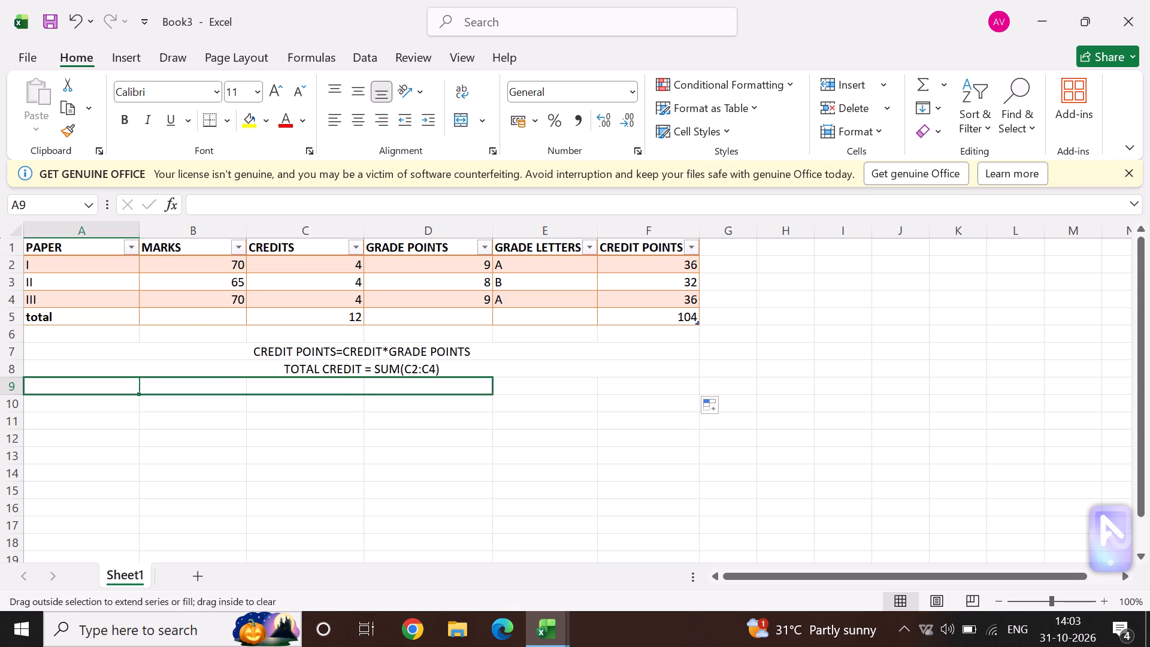
pyautogui.moveTo(552, 390); pyautogui.dragTo(676, 383)
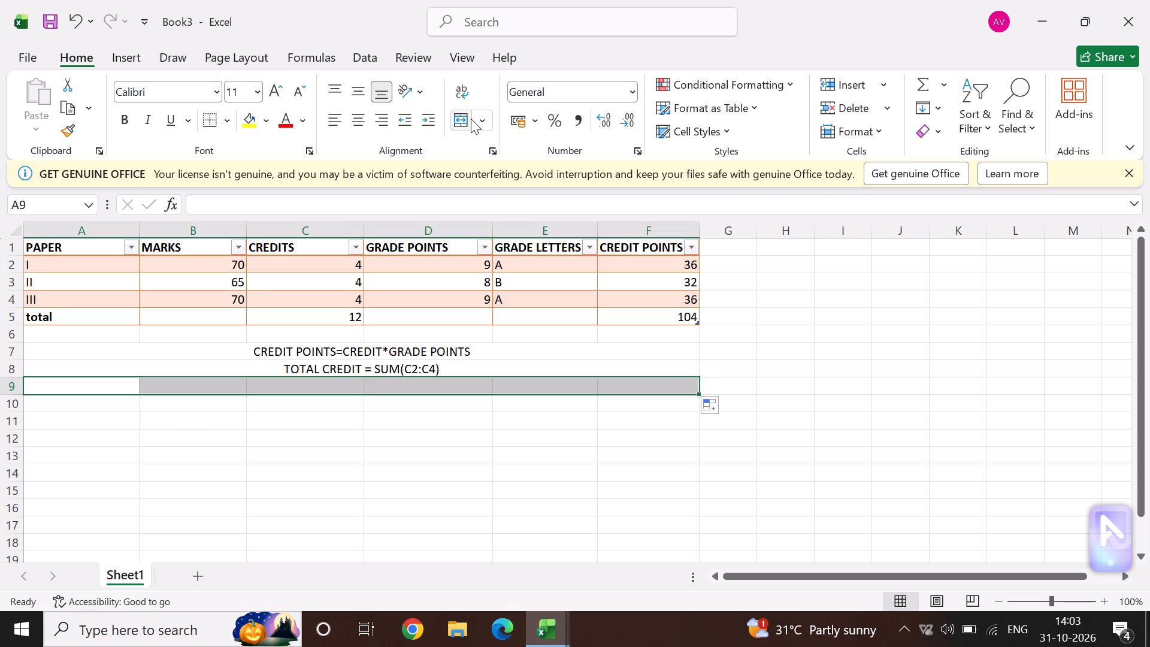
pyautogui.click(476, 119)
pyautogui.click(496, 149)
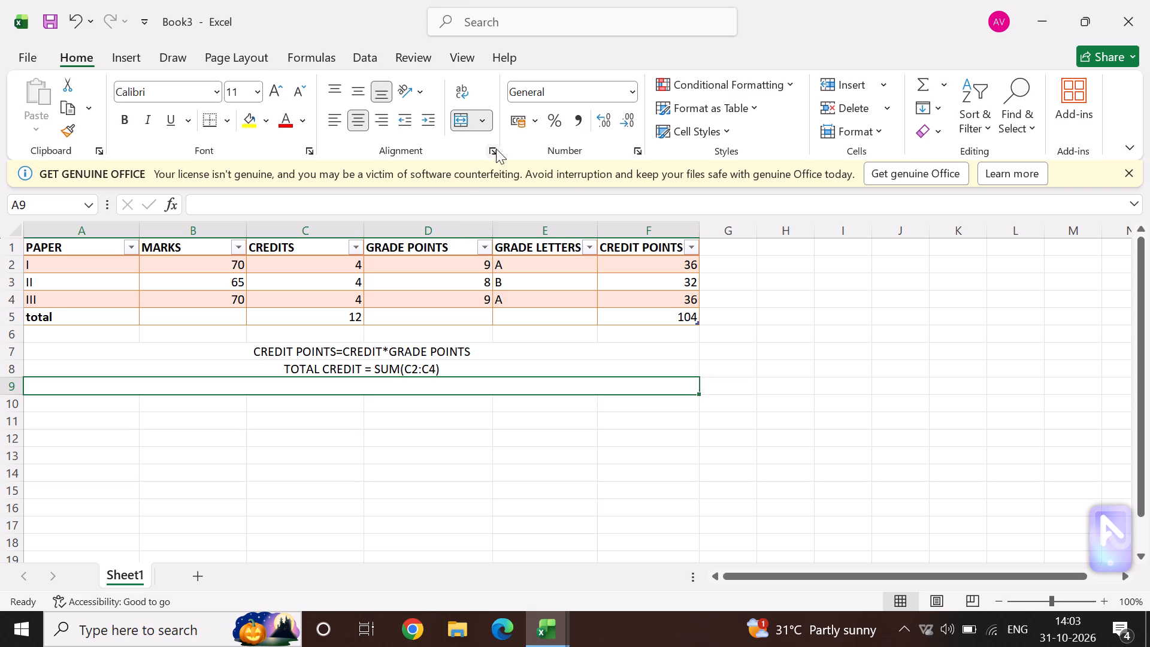
# Enter the text "TOTAL CREDIT POINTS=SUM(F2:F4)" in the merged row 9.
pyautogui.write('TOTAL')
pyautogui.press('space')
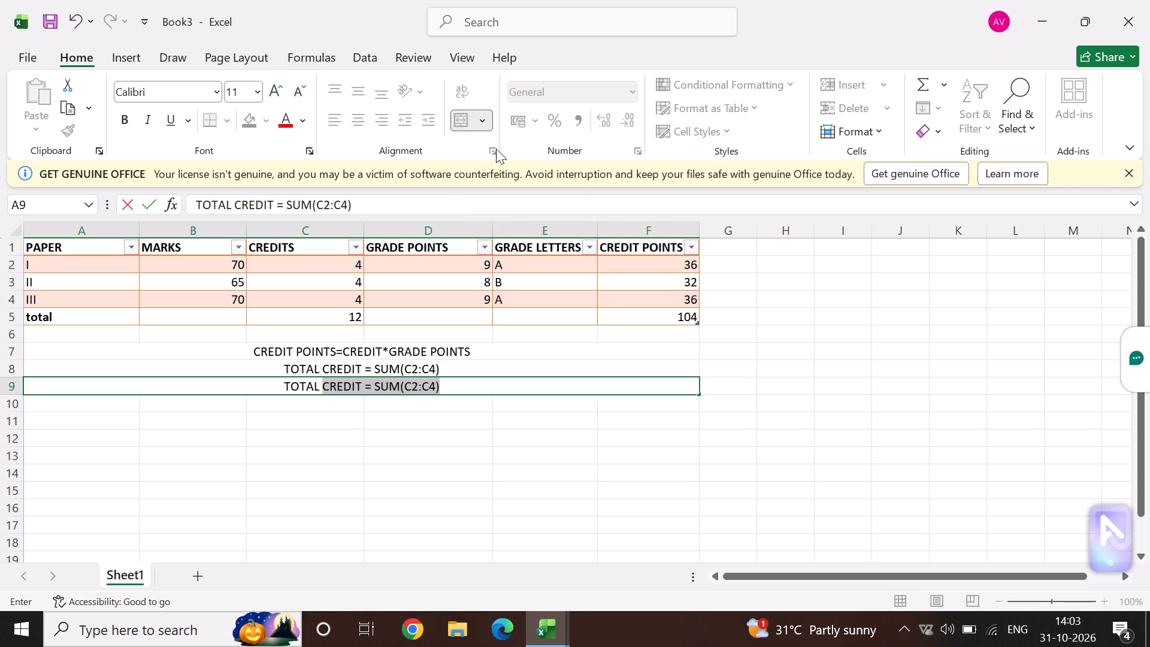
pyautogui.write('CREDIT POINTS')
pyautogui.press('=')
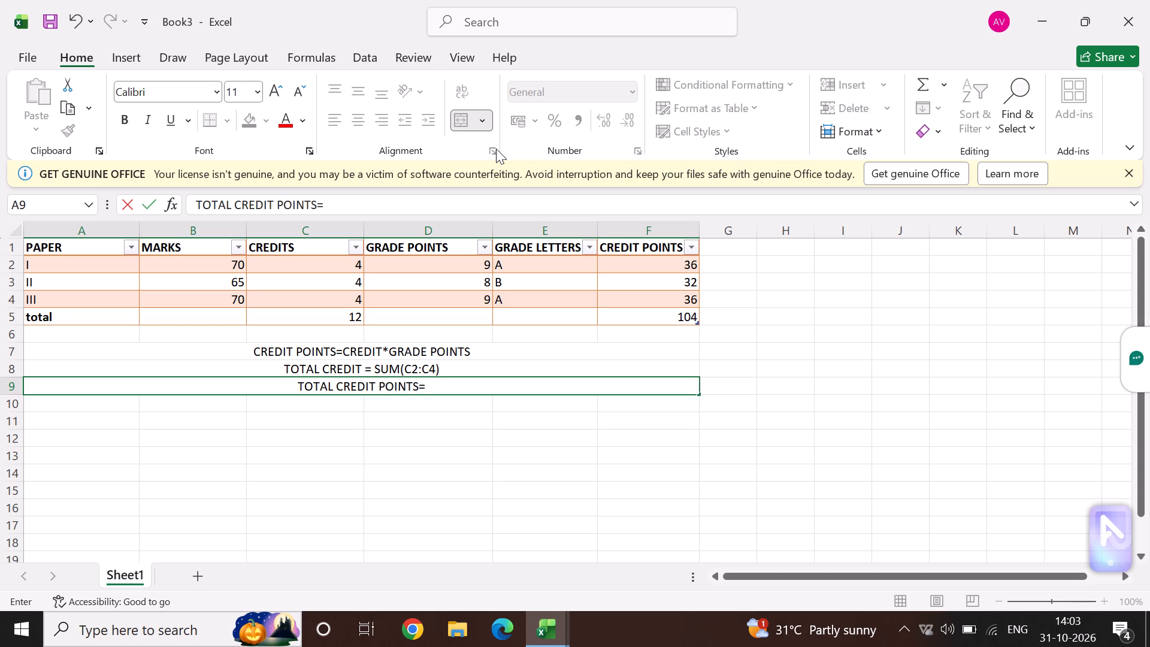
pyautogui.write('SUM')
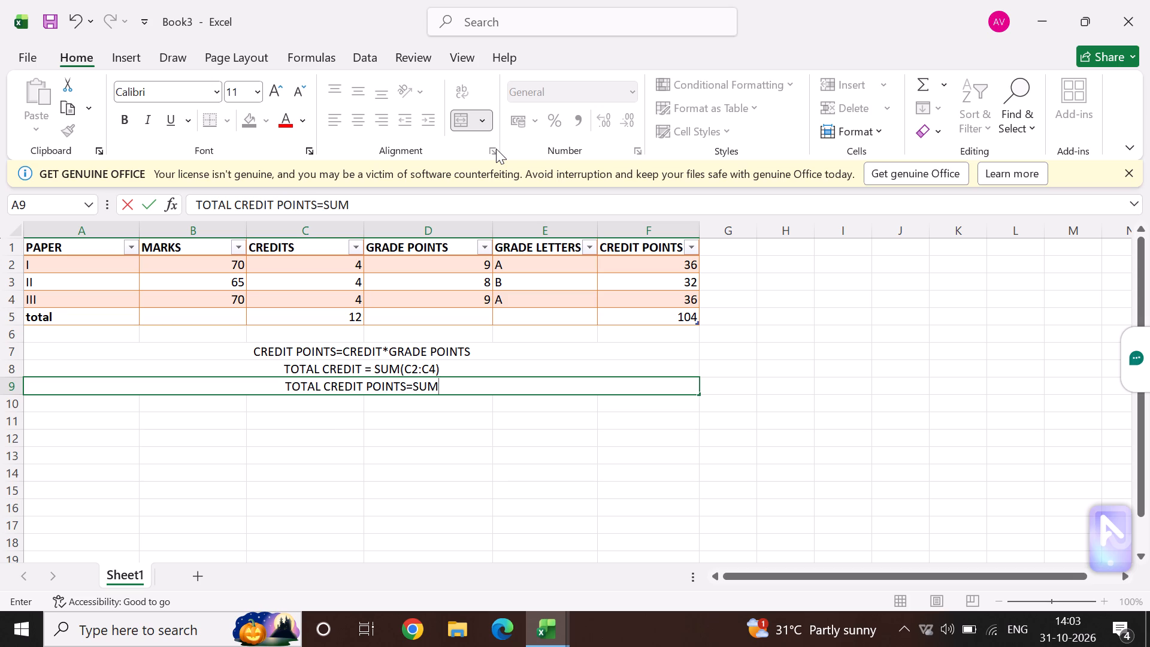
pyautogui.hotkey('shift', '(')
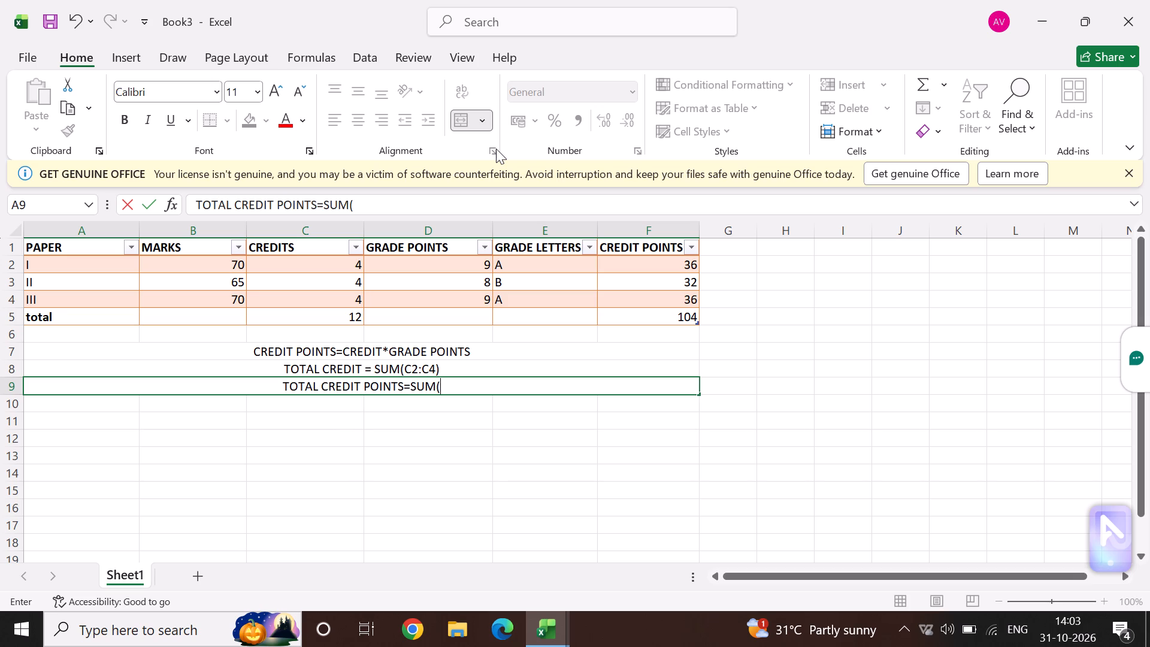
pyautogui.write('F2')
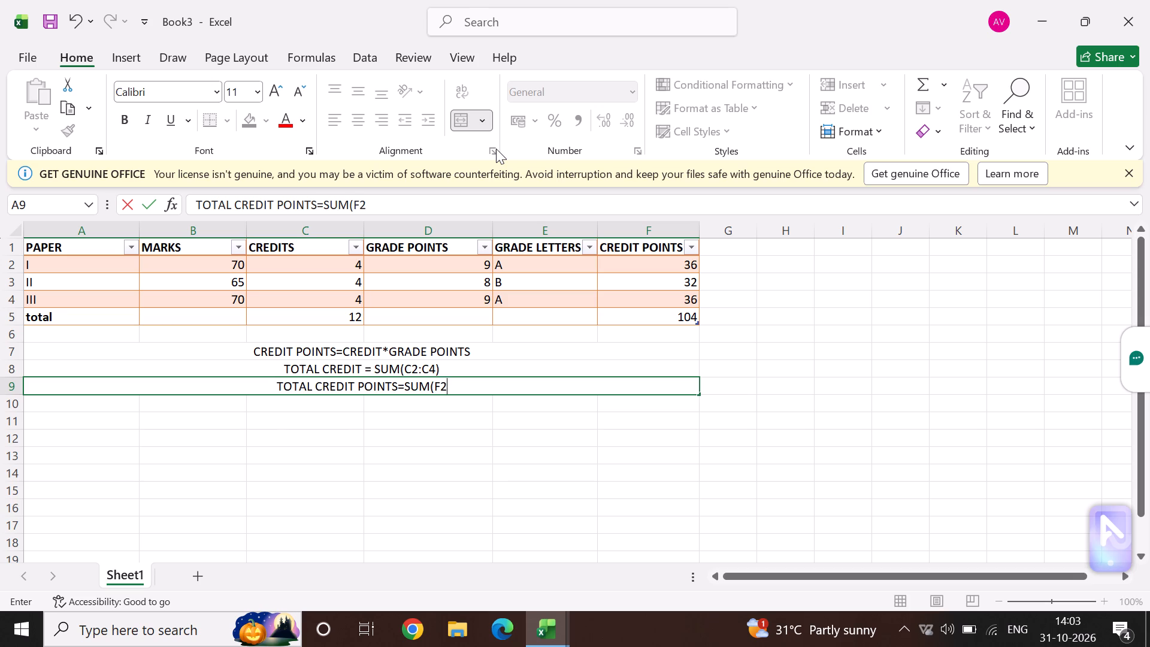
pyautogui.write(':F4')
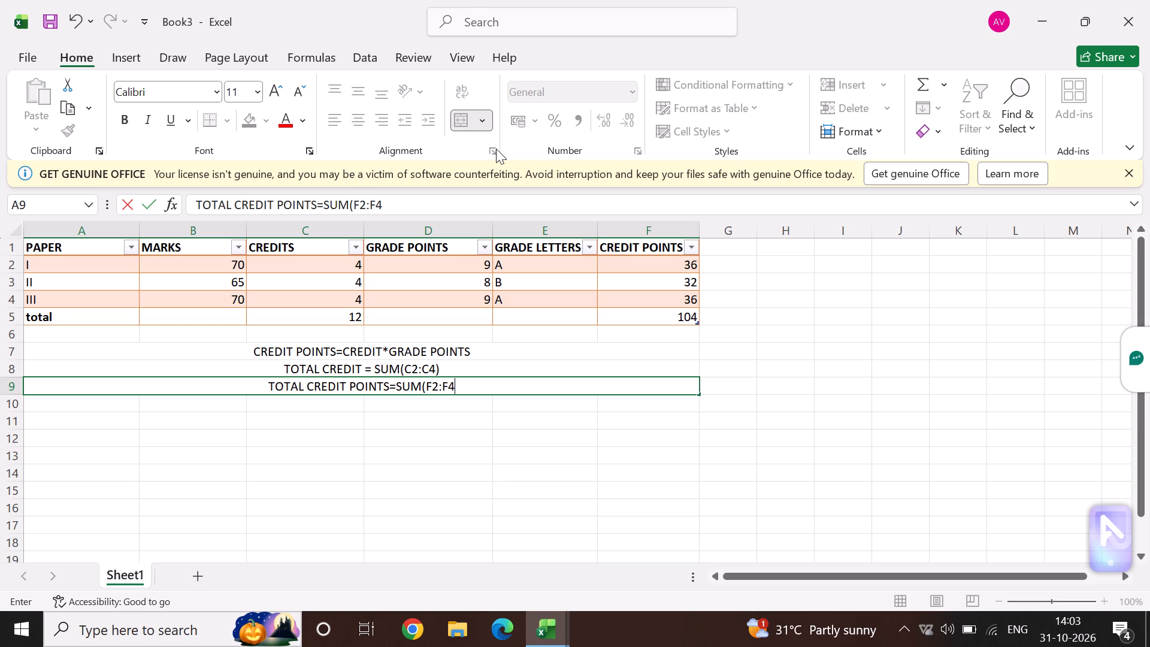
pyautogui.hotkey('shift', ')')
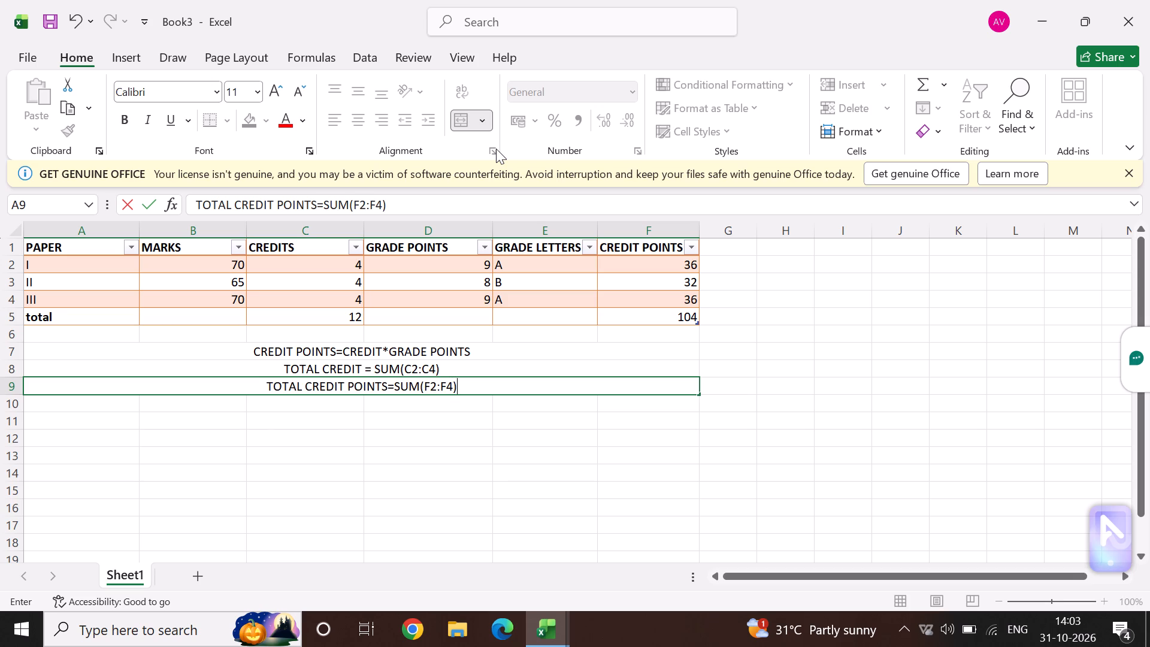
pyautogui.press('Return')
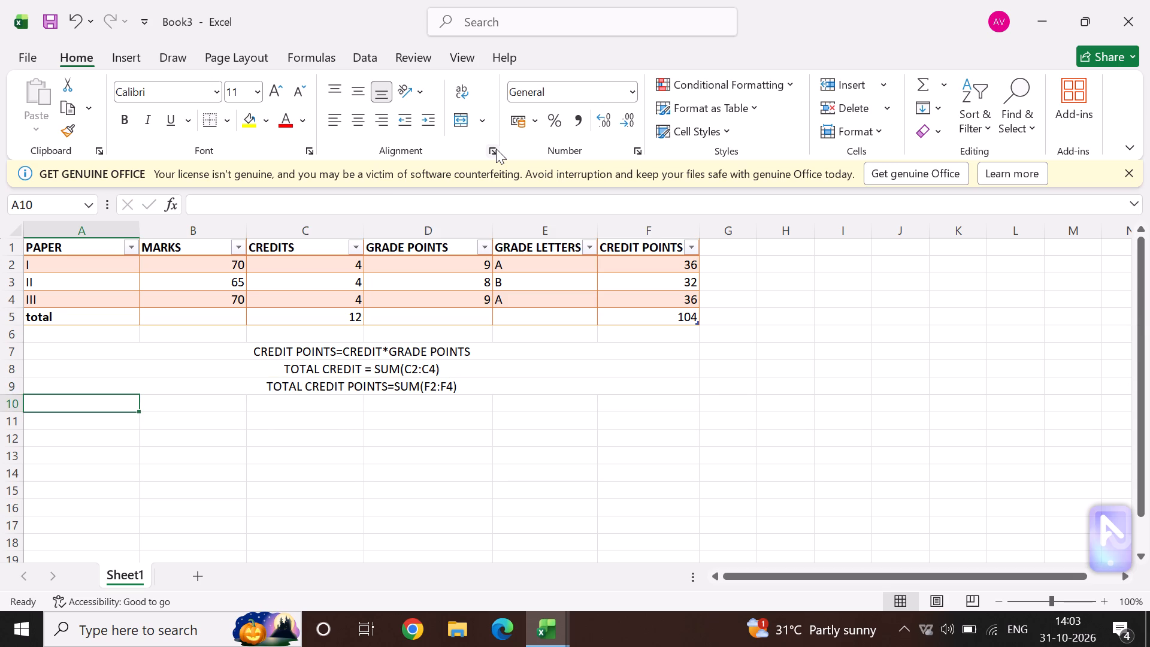
# Save the workbook as "TABITHA Q.NO 5" in the OneDrive Documents folder.
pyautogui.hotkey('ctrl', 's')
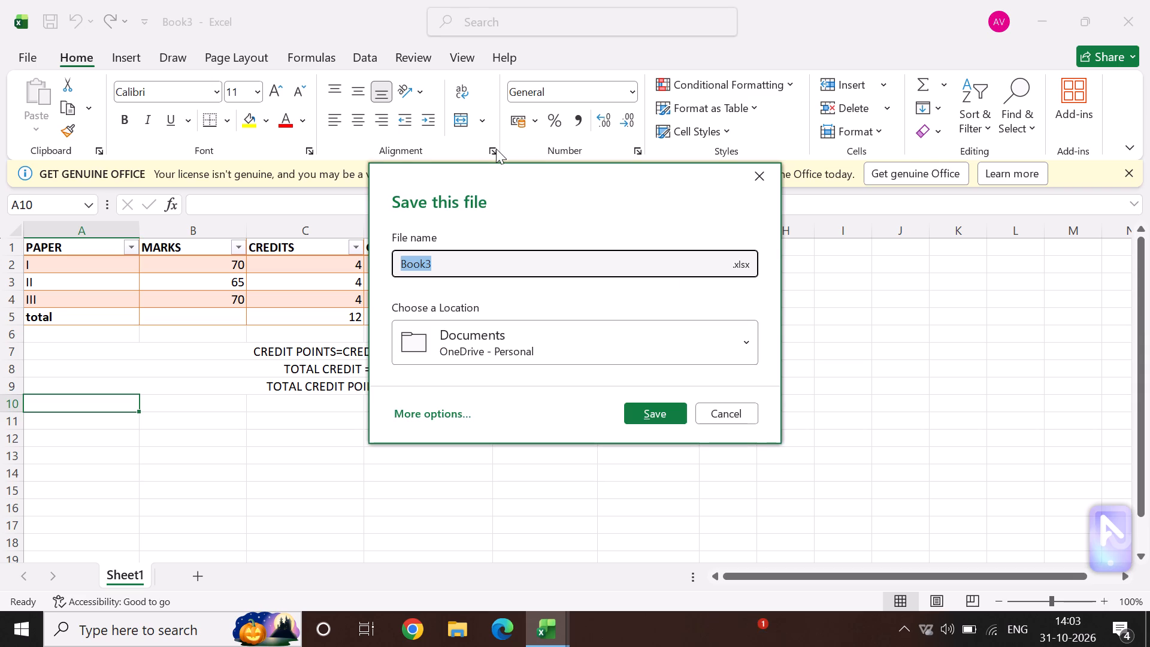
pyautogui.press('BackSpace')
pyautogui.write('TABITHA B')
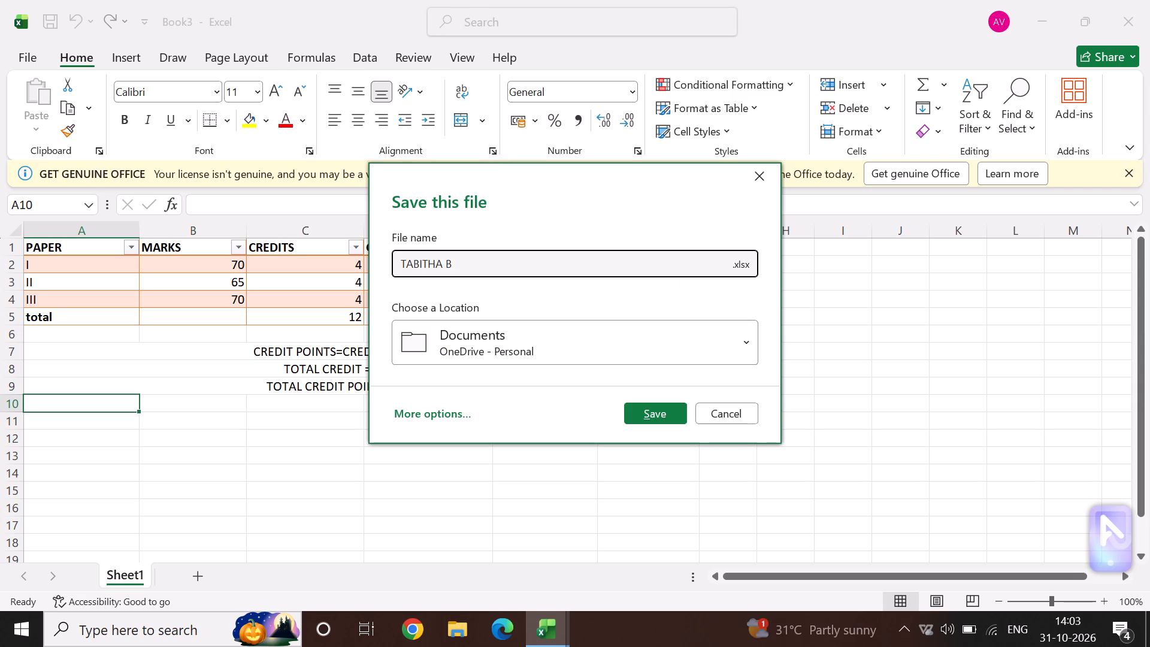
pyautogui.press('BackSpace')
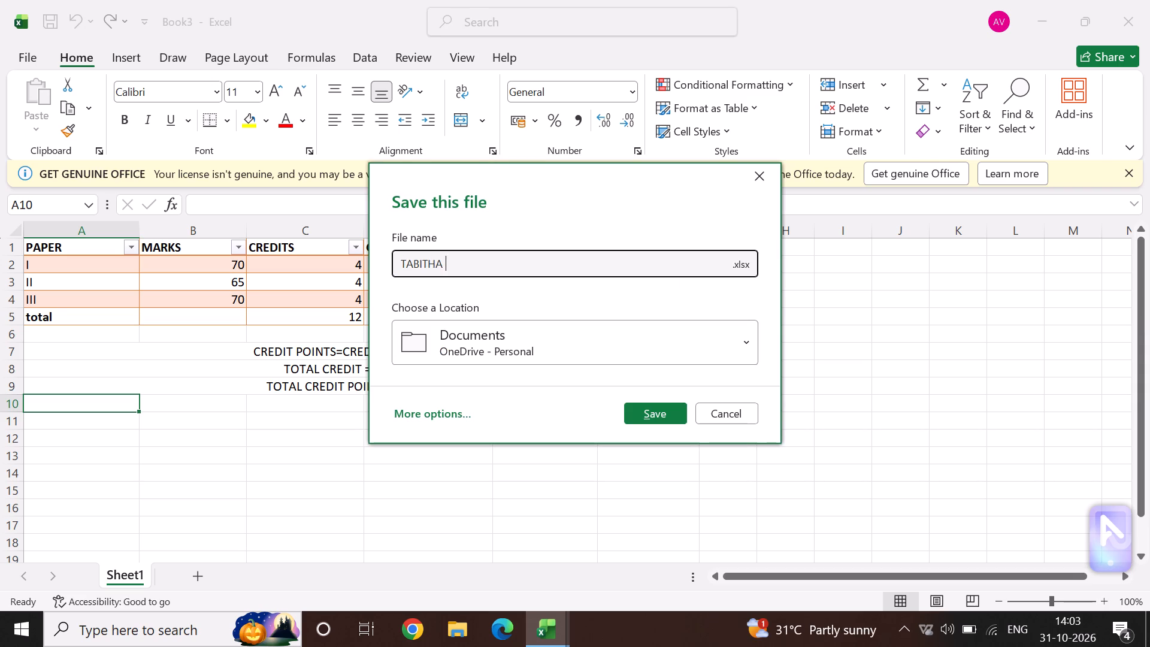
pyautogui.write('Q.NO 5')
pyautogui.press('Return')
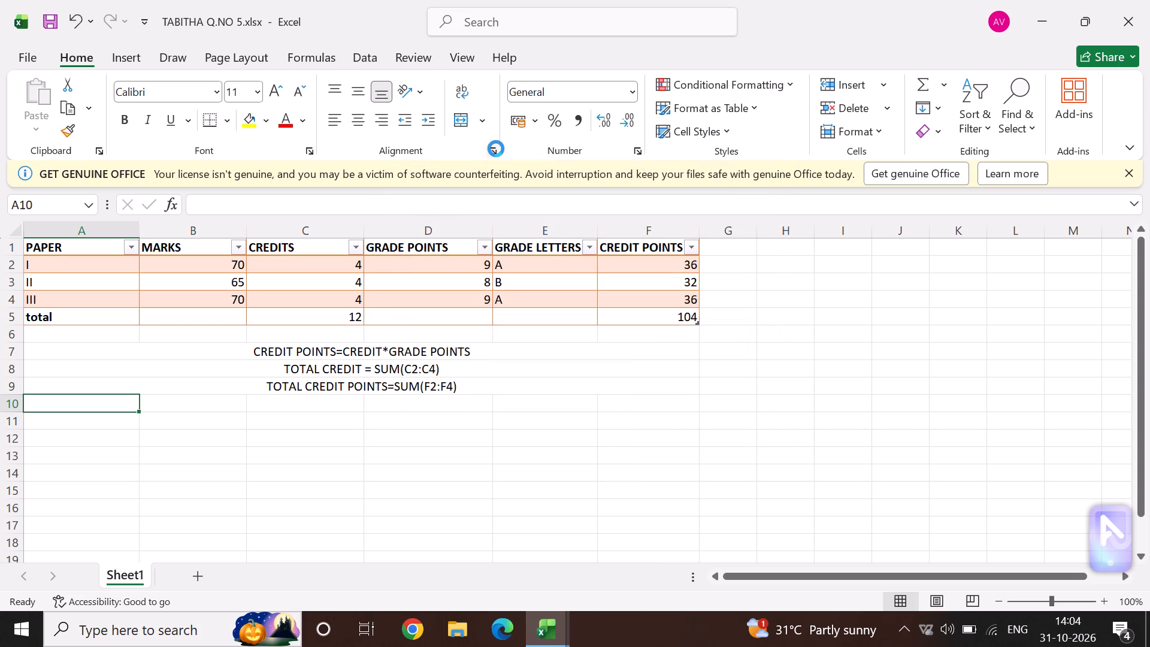